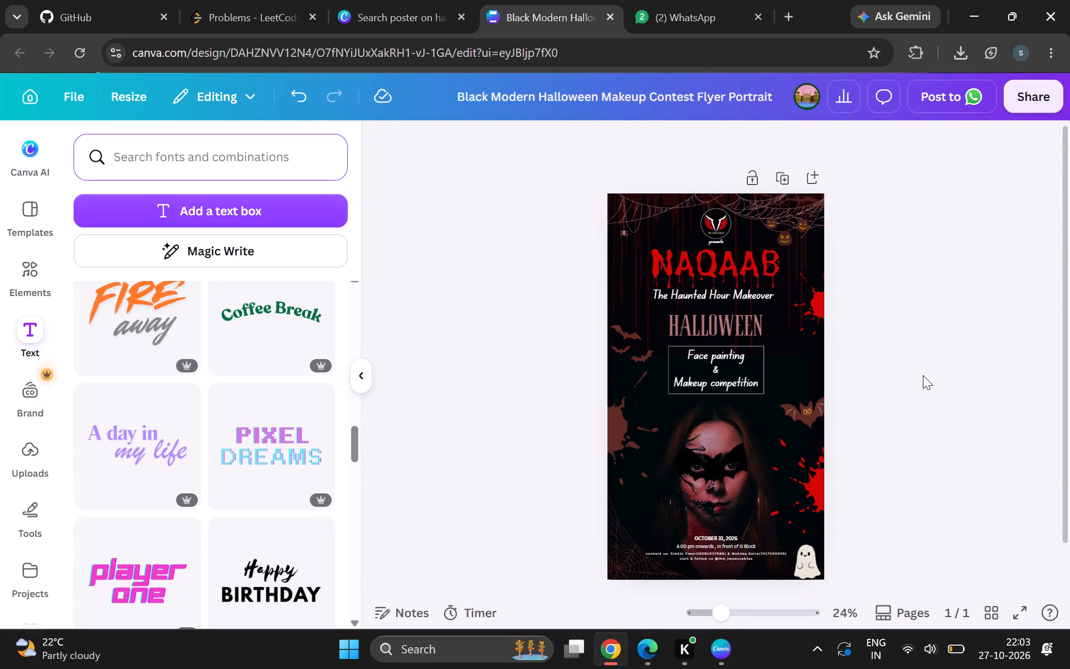
Browse the font combinations and search the text library for HALLOWEEN.
scroll(245, 498, "down", 1)
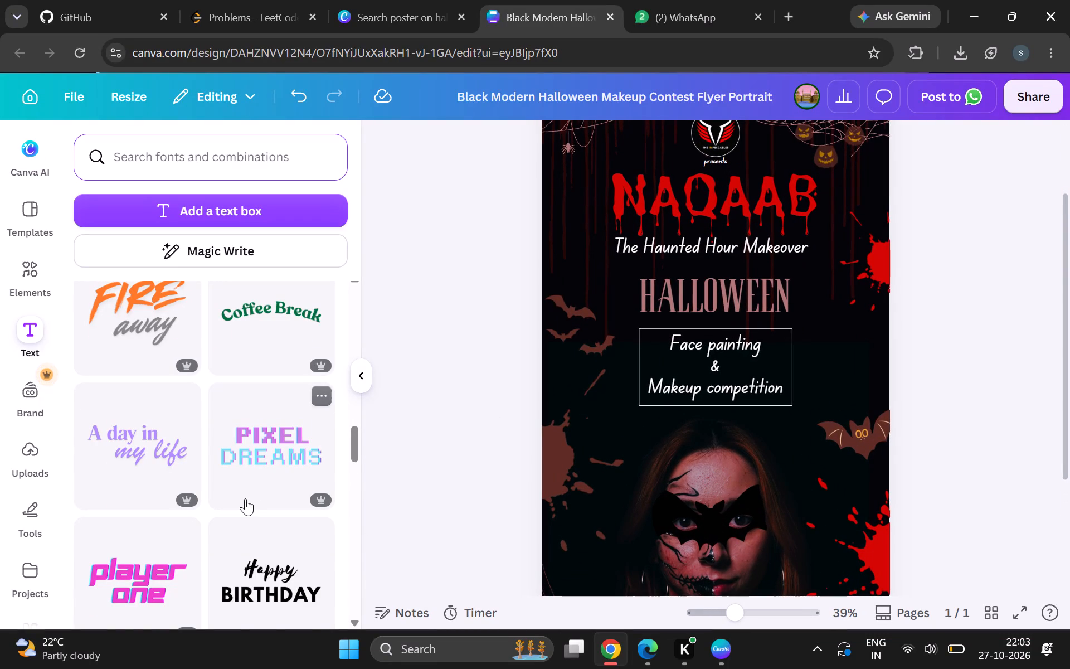
scroll(245, 498, "down", 8)
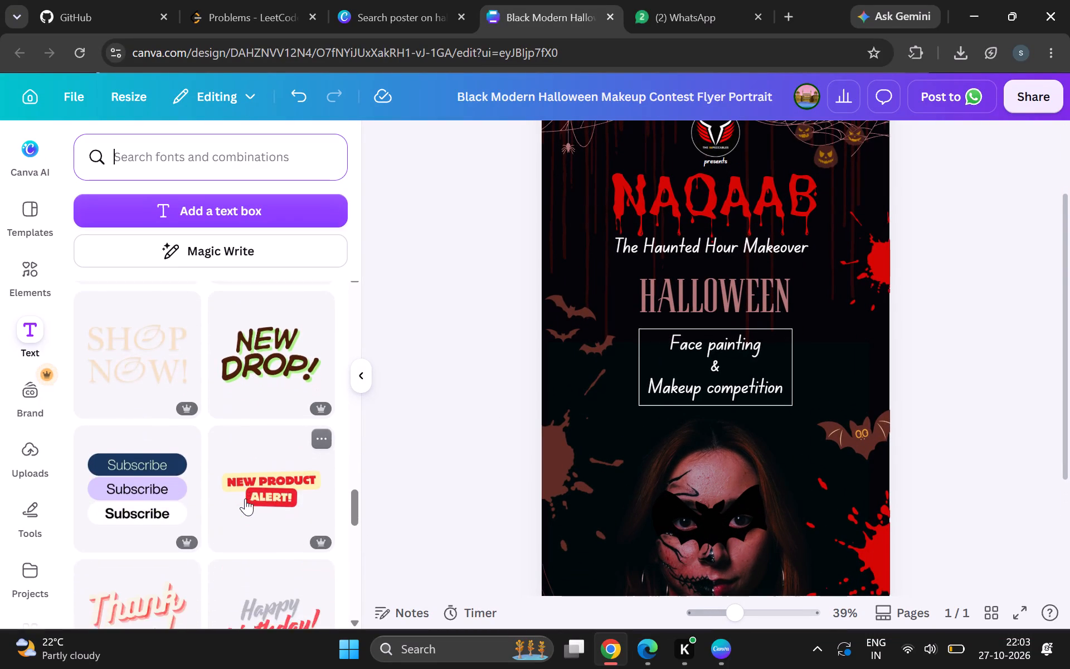
scroll(245, 498, "down", 6)
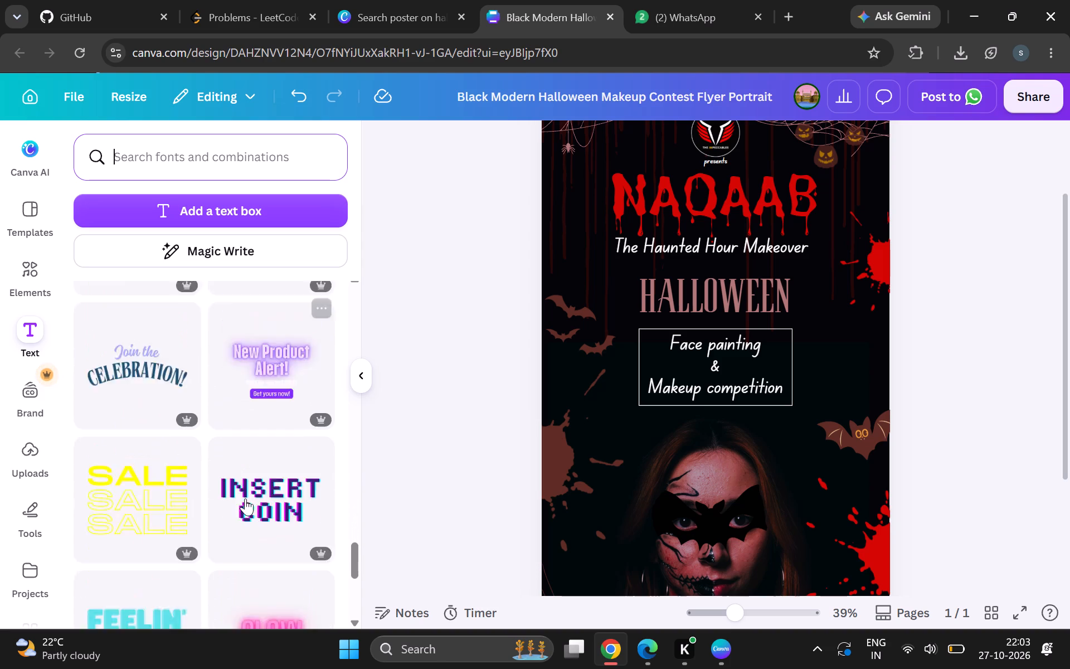
scroll(245, 498, "down", 3)
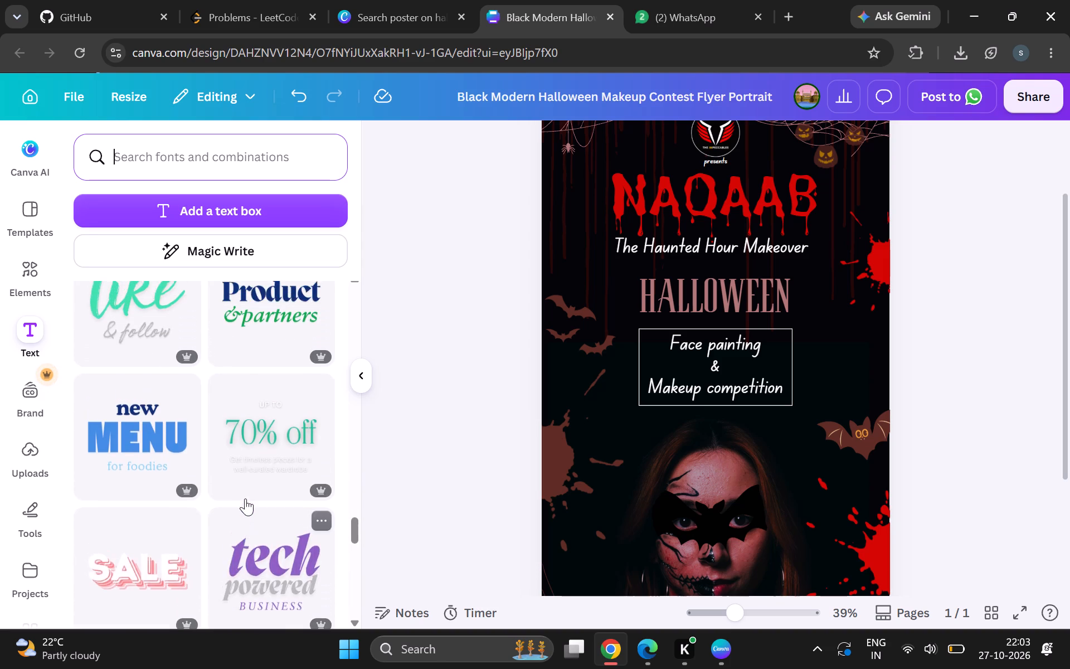
type("HALLOWEEN")
key("Return")
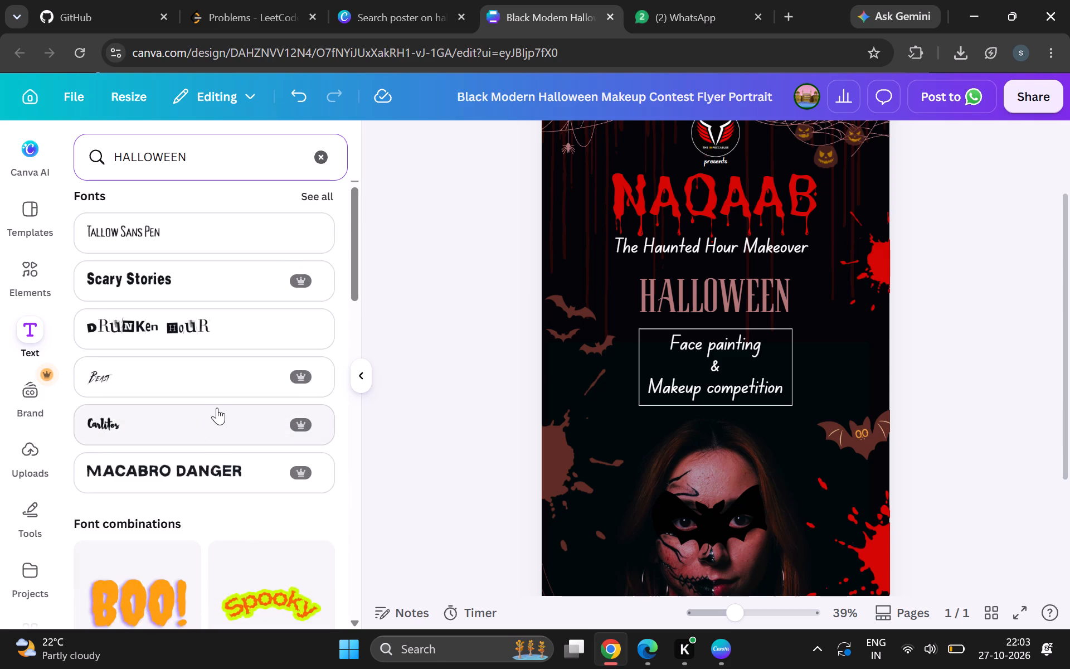
scroll(217, 408, "down", 4)
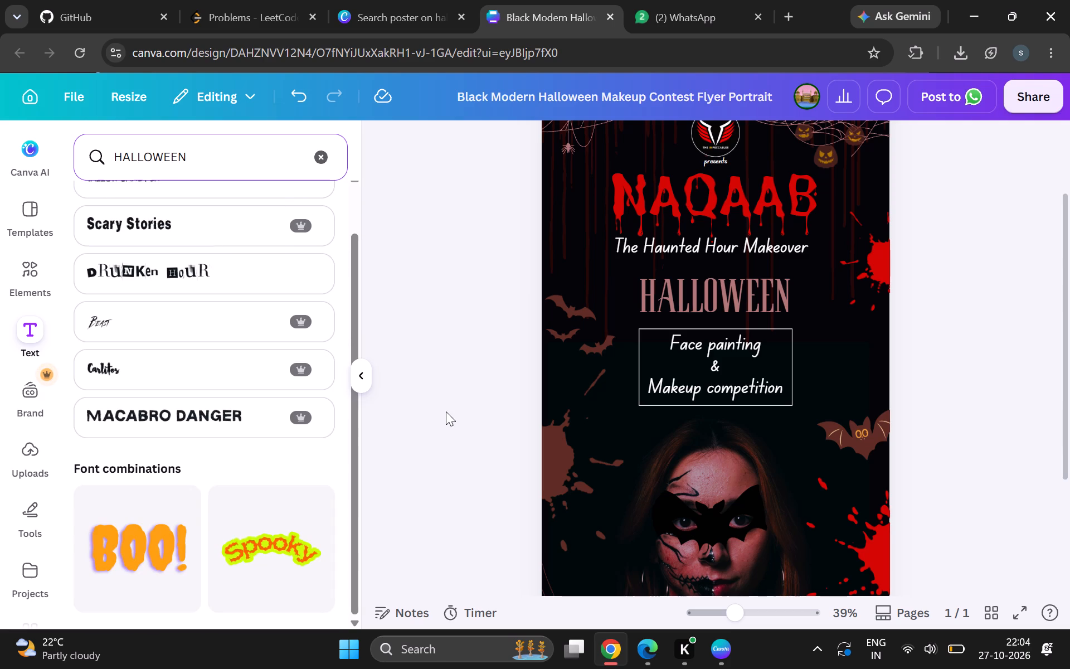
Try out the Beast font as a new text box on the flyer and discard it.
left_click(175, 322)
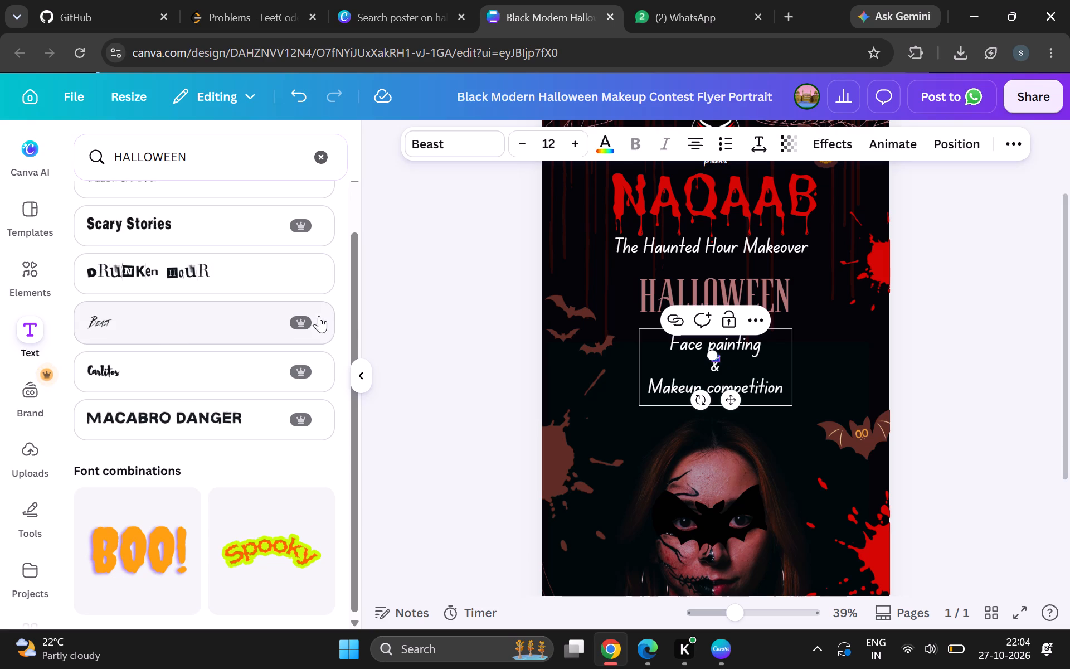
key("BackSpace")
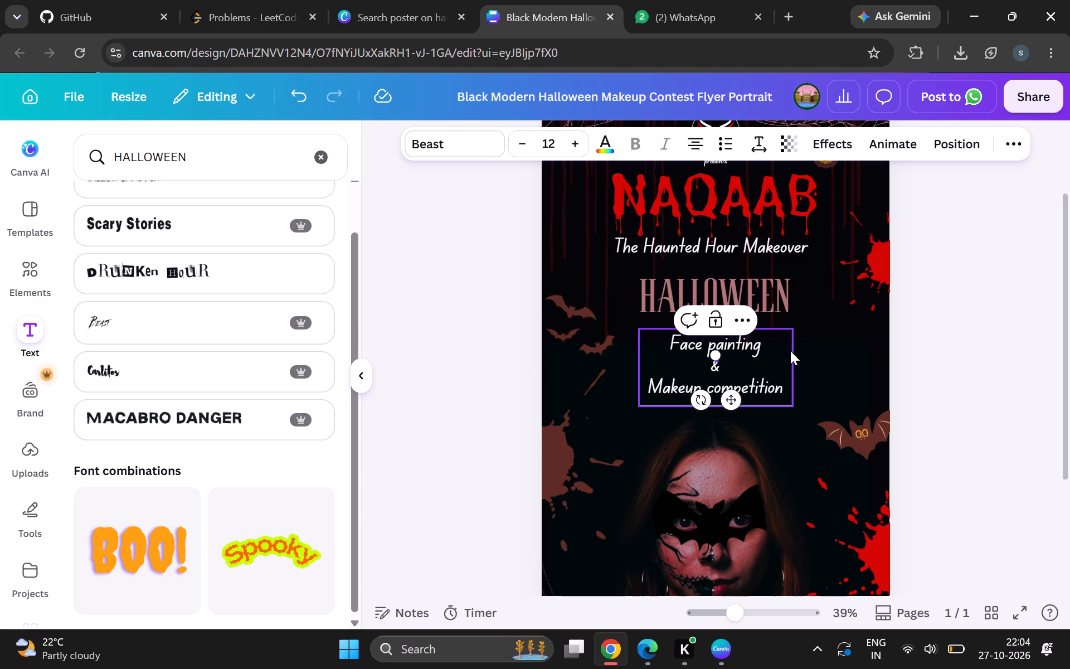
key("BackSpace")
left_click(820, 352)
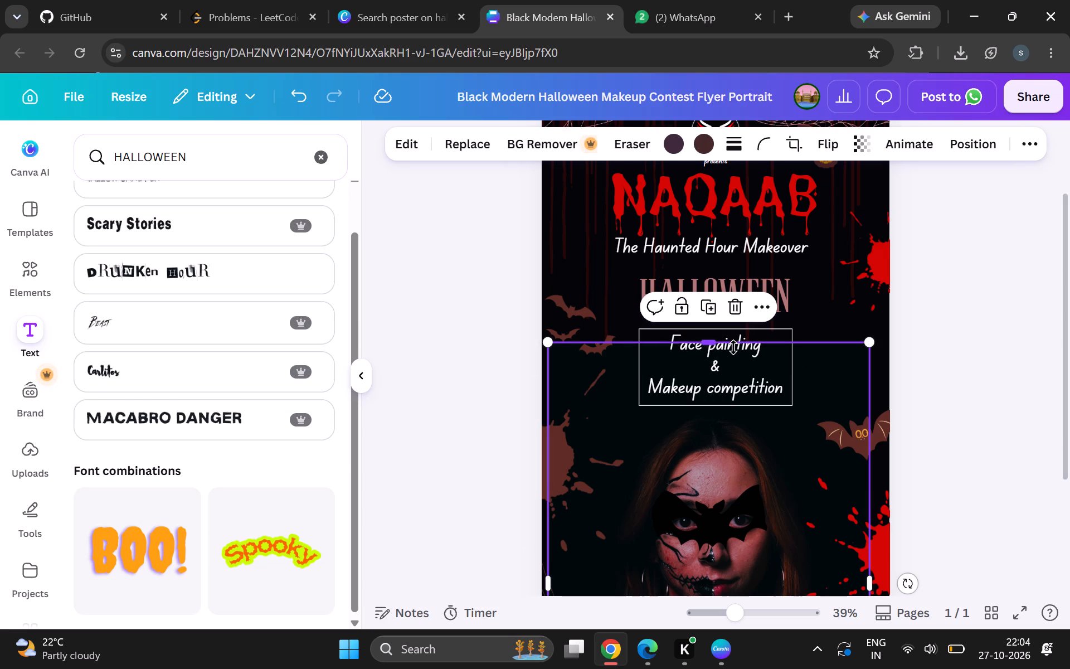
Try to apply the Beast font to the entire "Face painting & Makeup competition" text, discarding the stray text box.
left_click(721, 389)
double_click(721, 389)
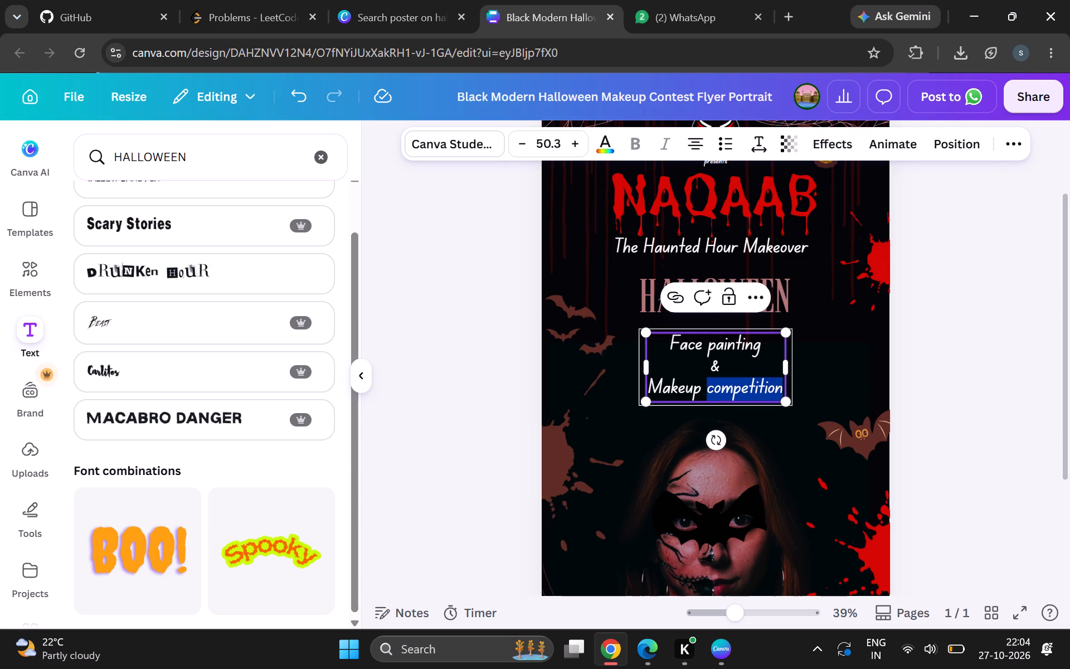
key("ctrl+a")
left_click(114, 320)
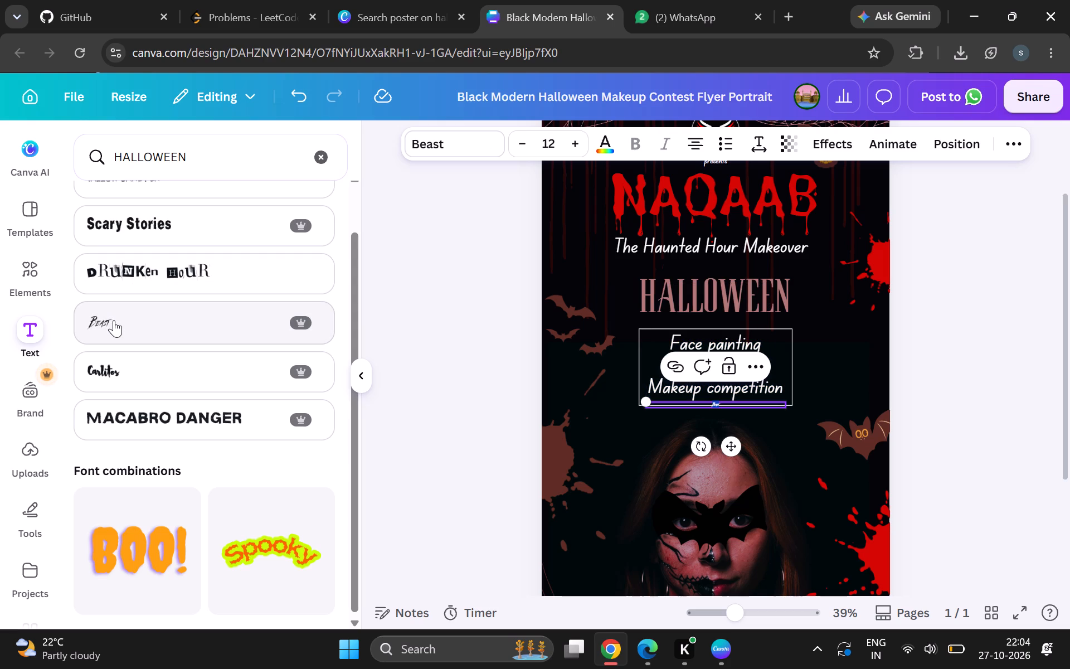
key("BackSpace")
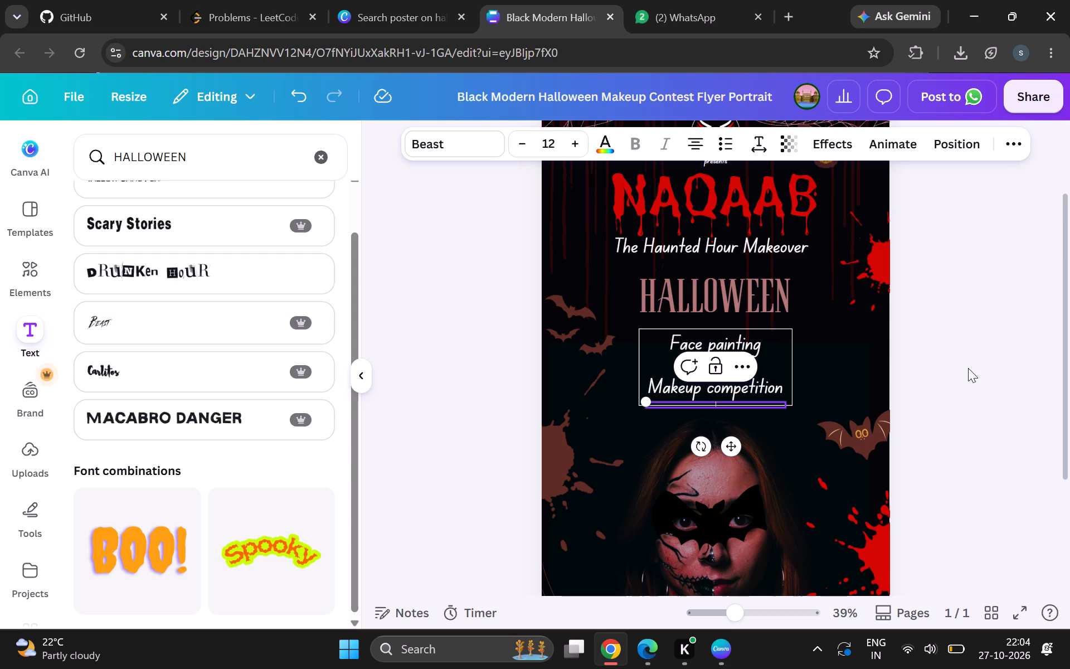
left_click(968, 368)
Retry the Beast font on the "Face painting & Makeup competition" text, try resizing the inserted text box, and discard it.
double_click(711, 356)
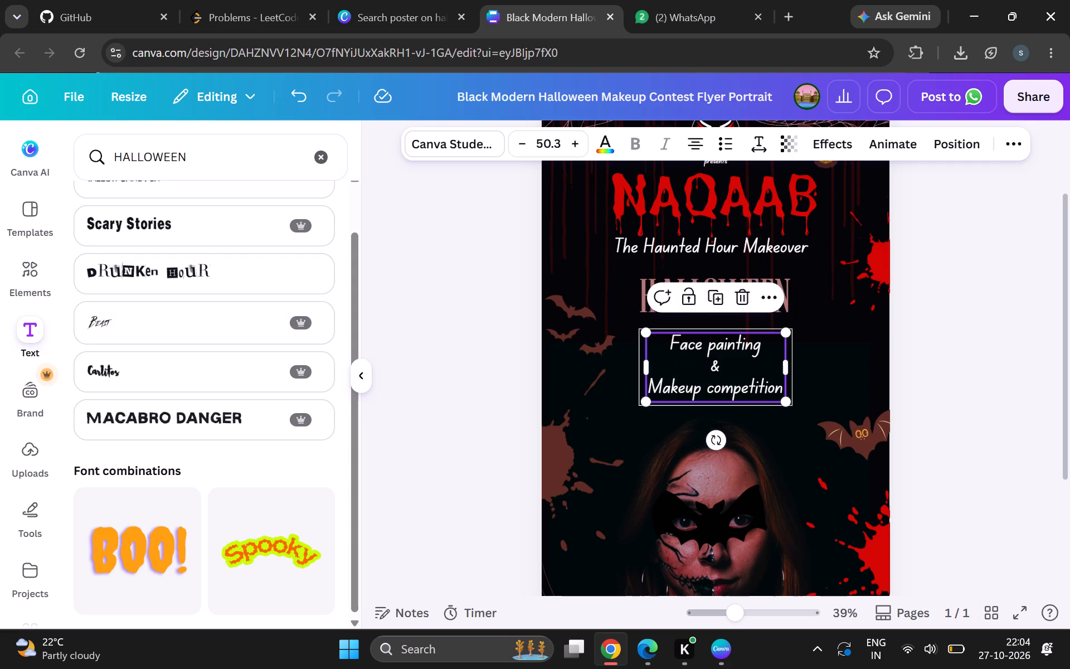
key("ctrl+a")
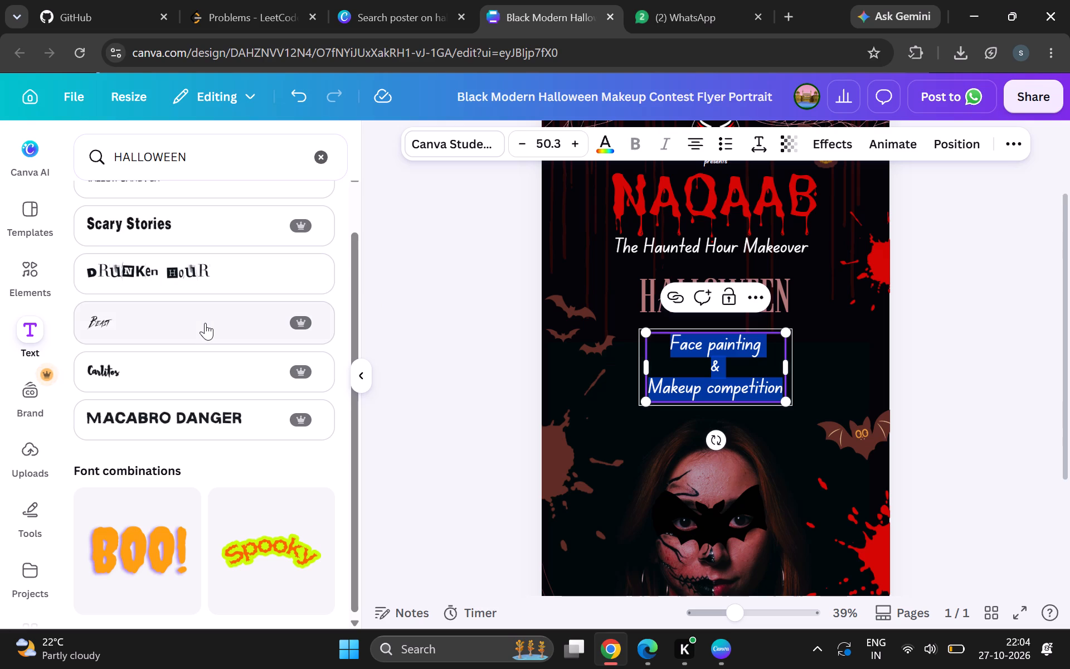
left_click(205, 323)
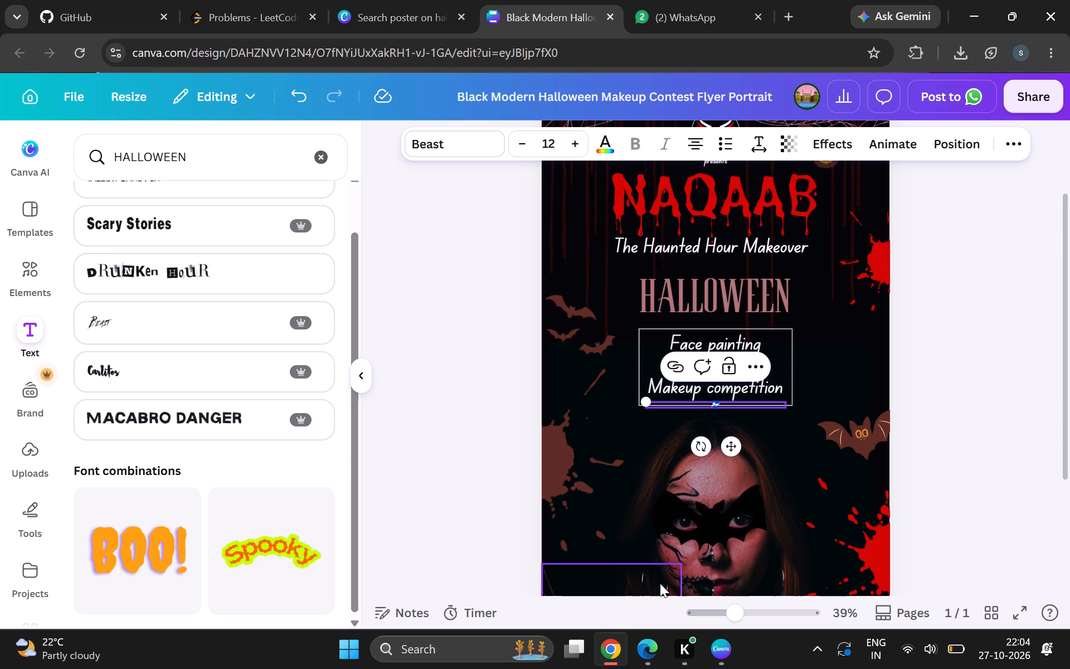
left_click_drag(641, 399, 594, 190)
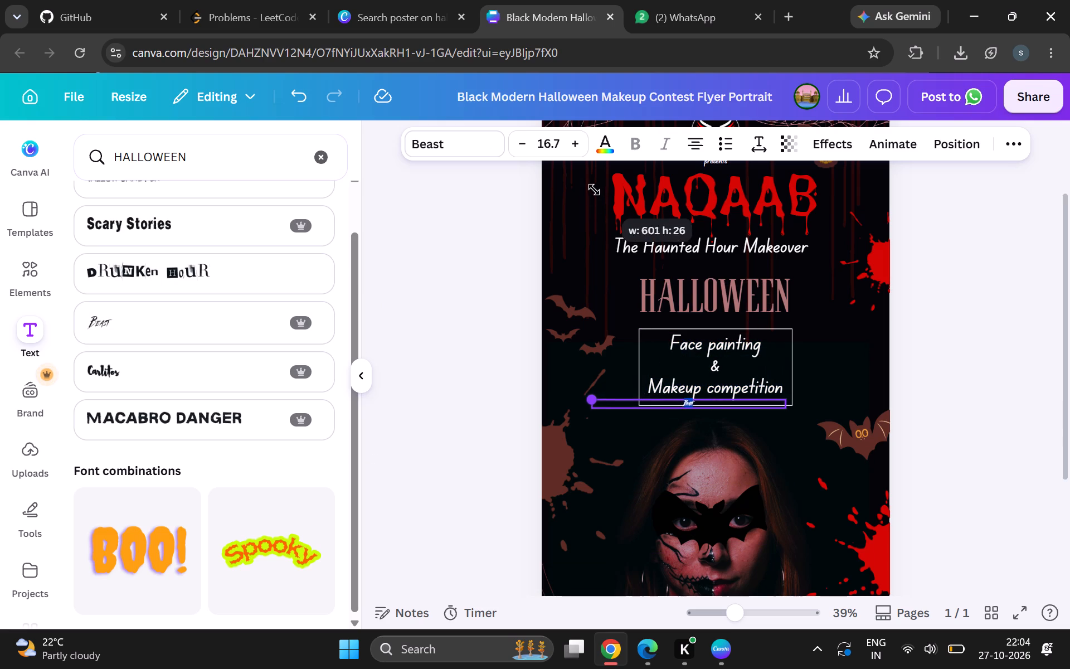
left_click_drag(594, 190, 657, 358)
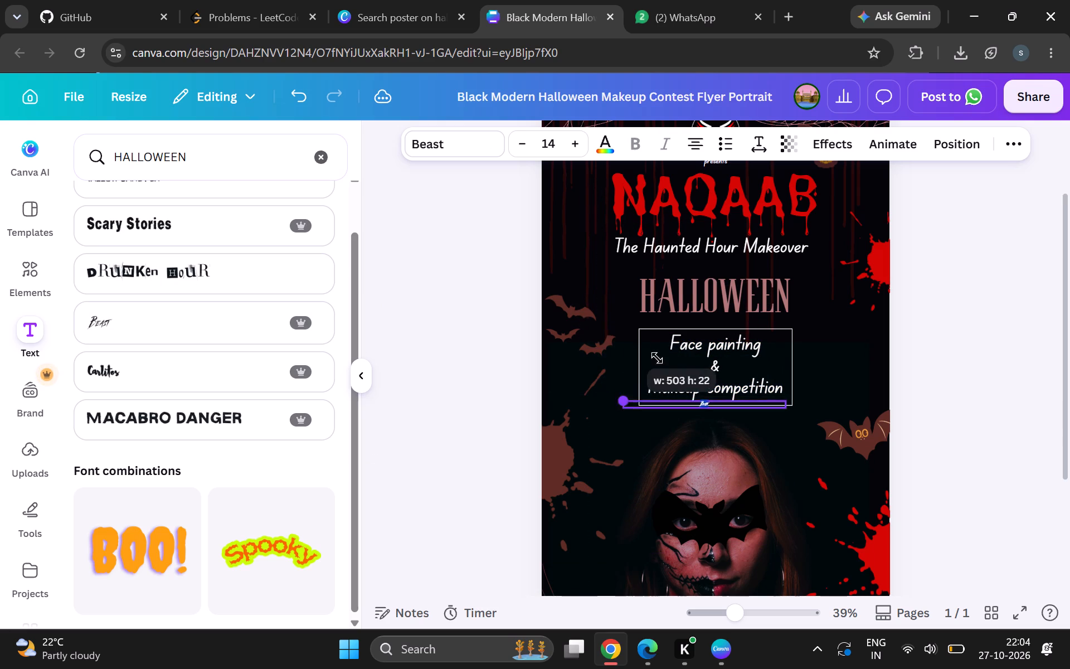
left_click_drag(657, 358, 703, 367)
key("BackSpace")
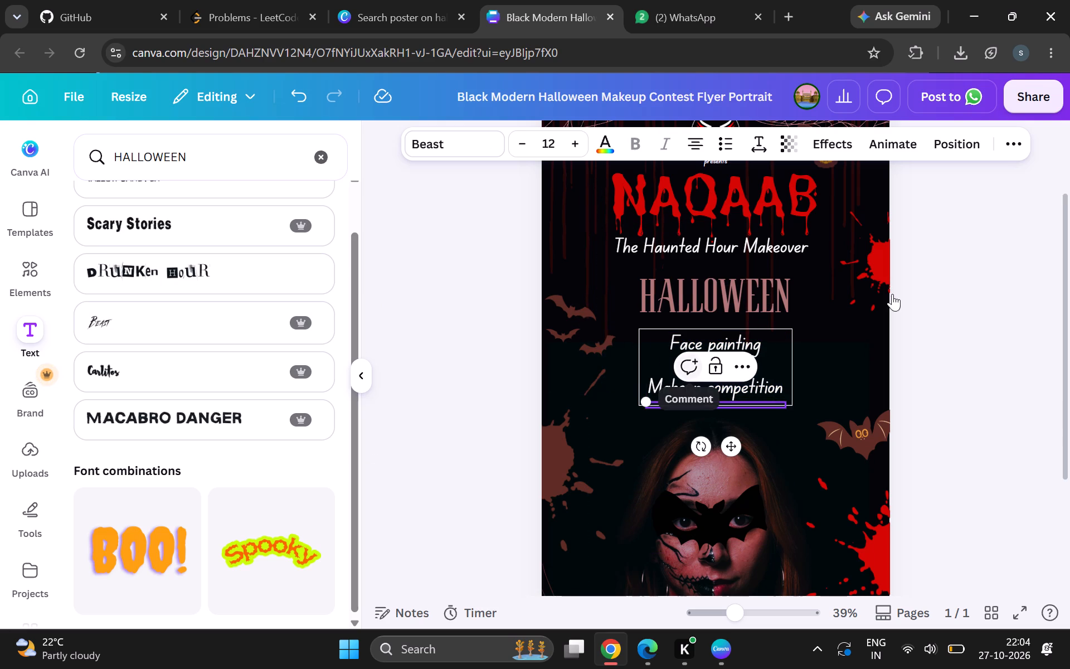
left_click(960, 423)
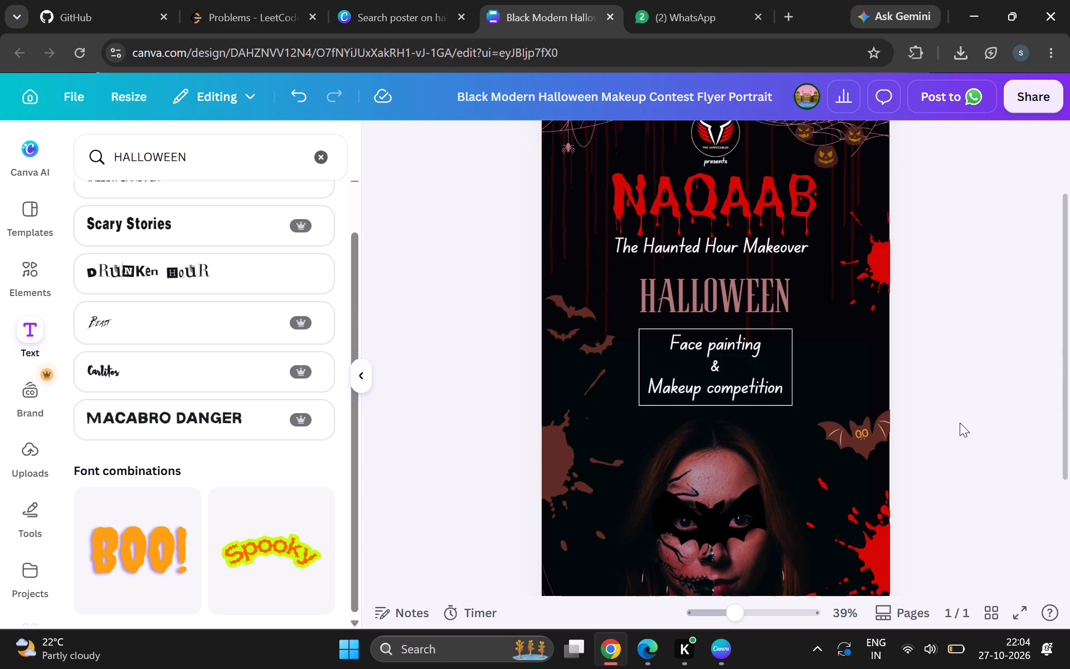
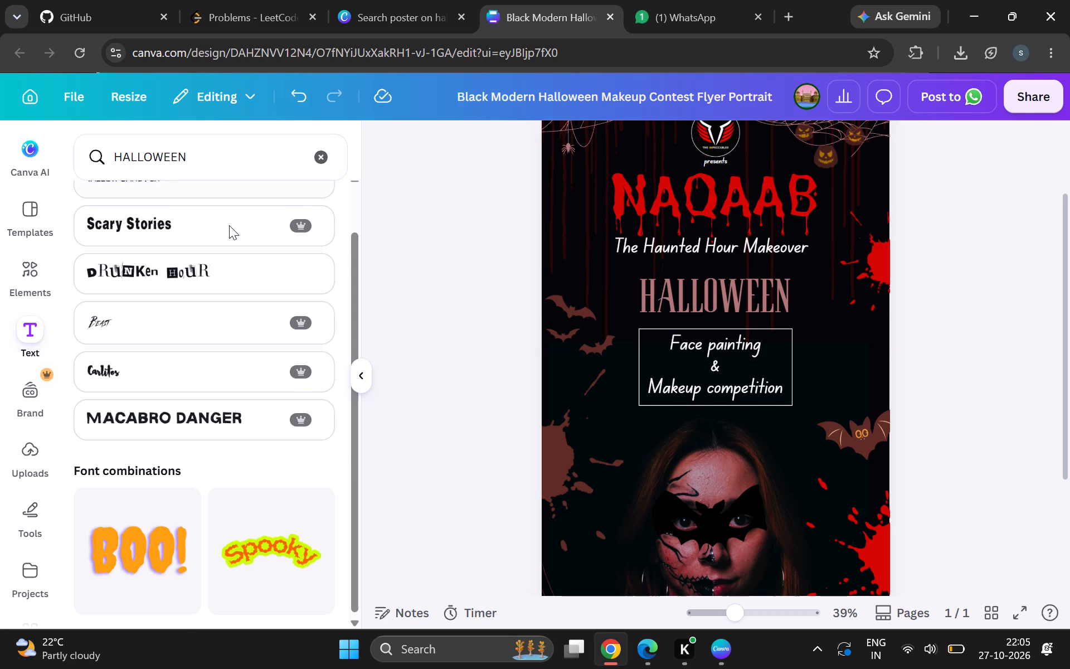
Search the fonts for SCARY and apply Jeepers to the entire "Face painting & Makeup competition" text.
scroll(184, 283, "up", 5)
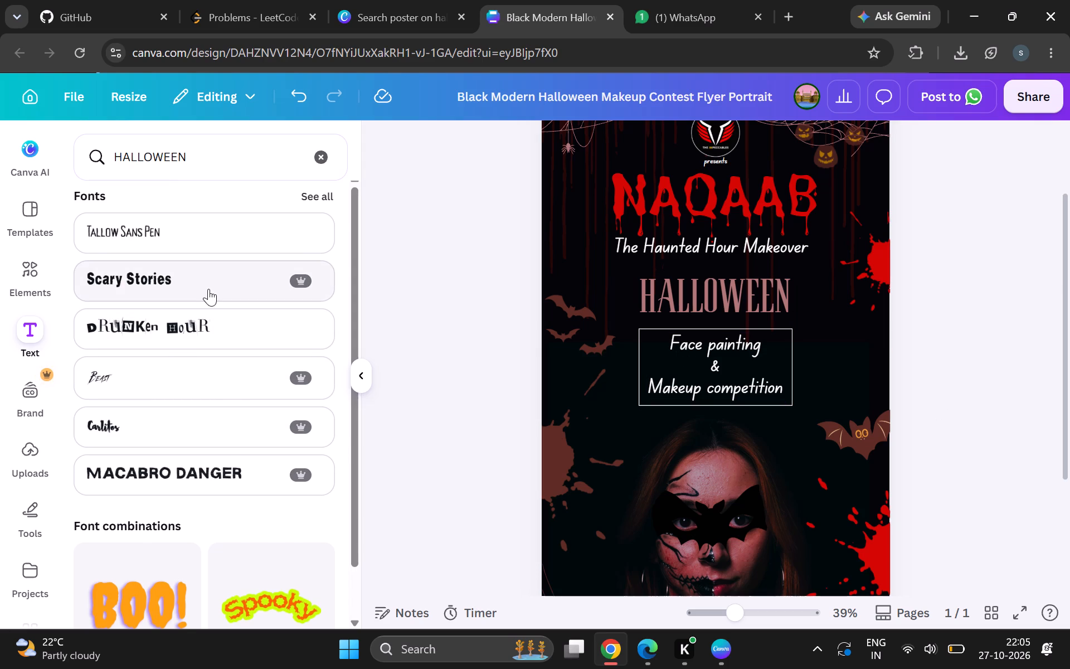
double_click(700, 344)
key("ctrl+a")
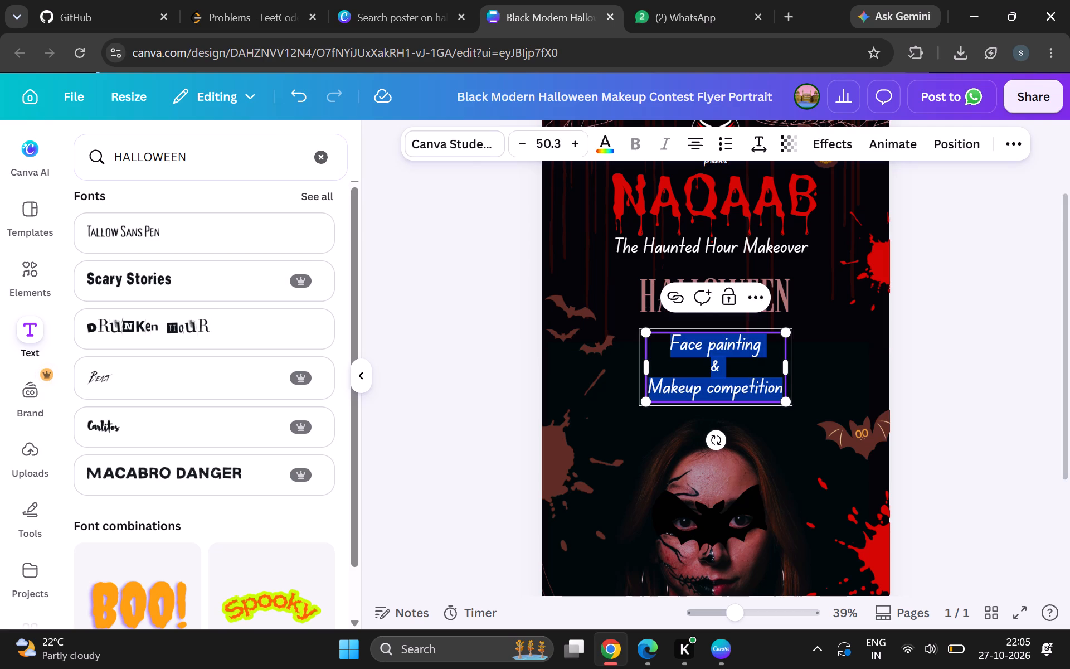
left_click(464, 148)
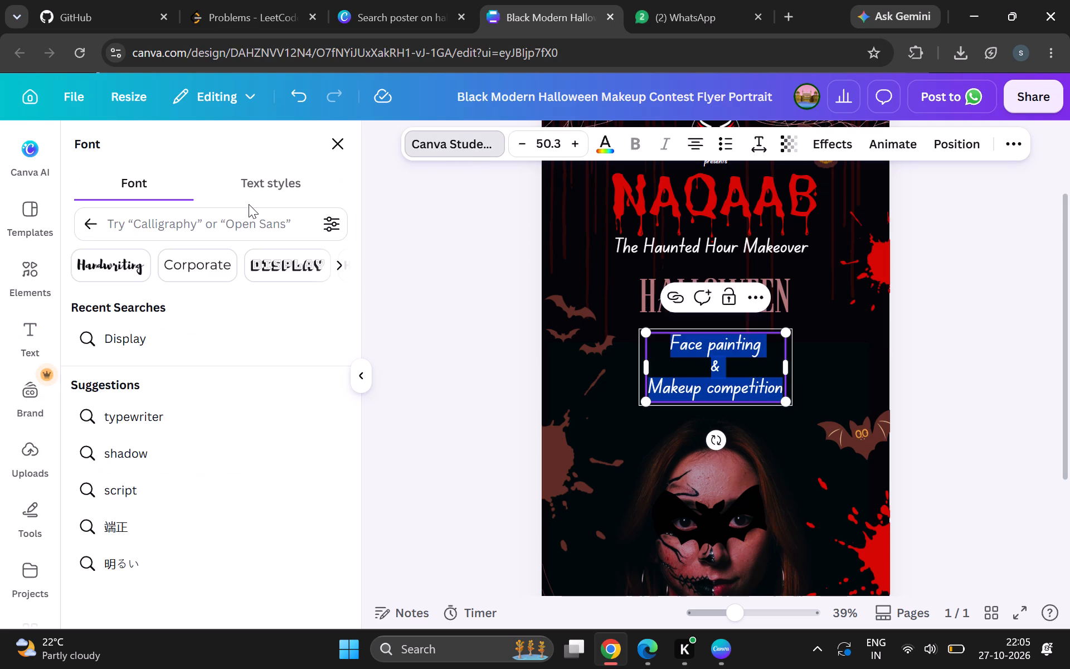
left_click(206, 227)
type("SCARY")
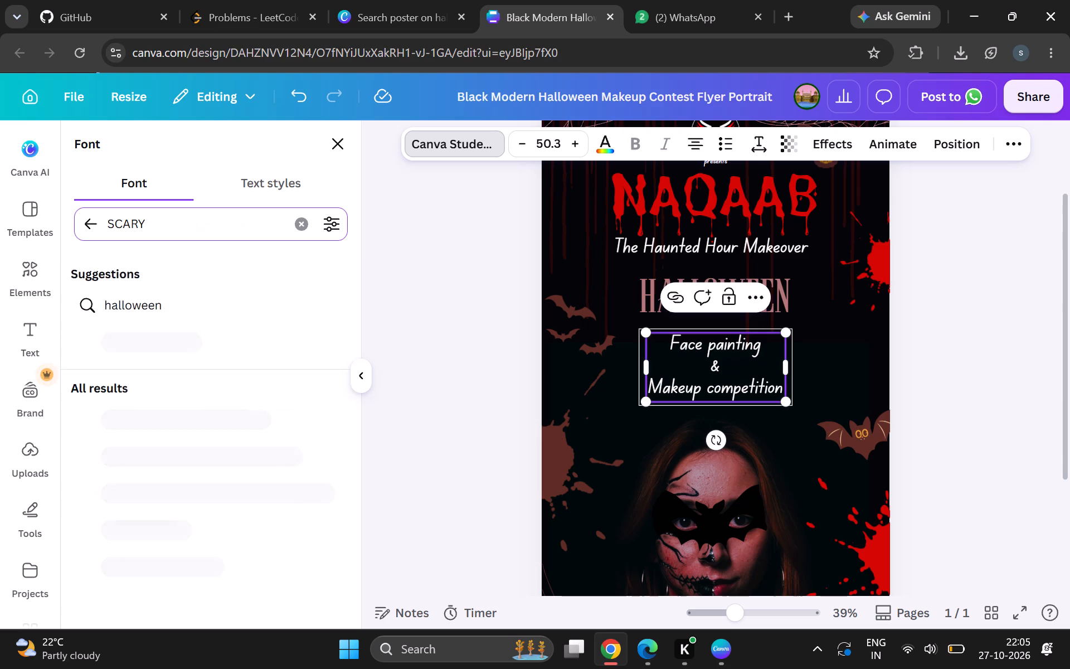
scroll(247, 513, "down", 1)
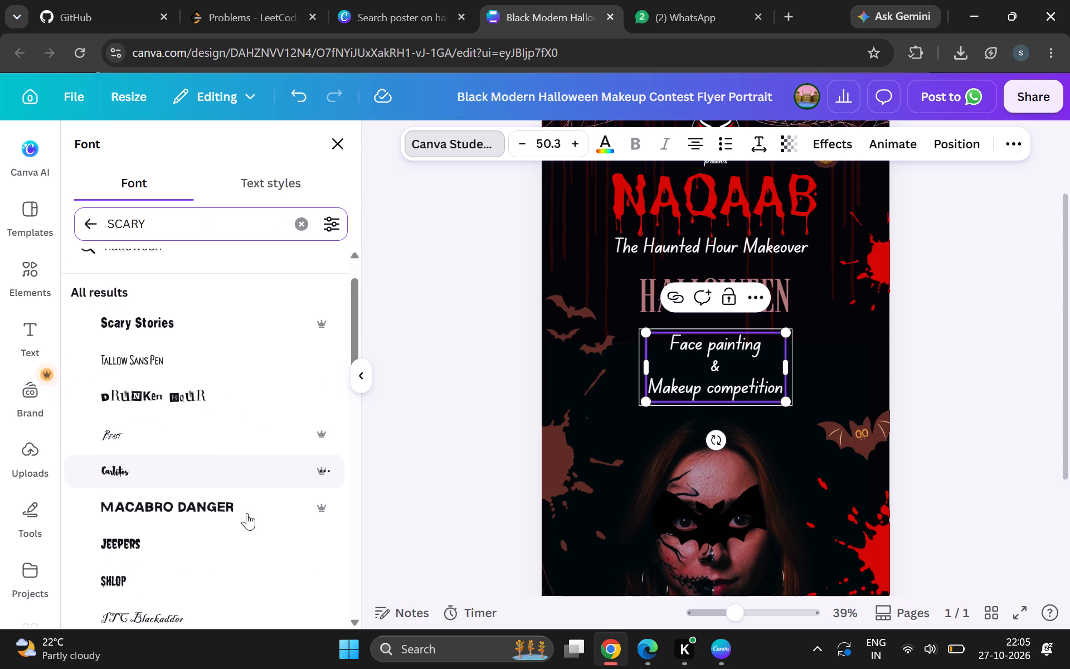
scroll(247, 513, "down", 2)
left_click(231, 527)
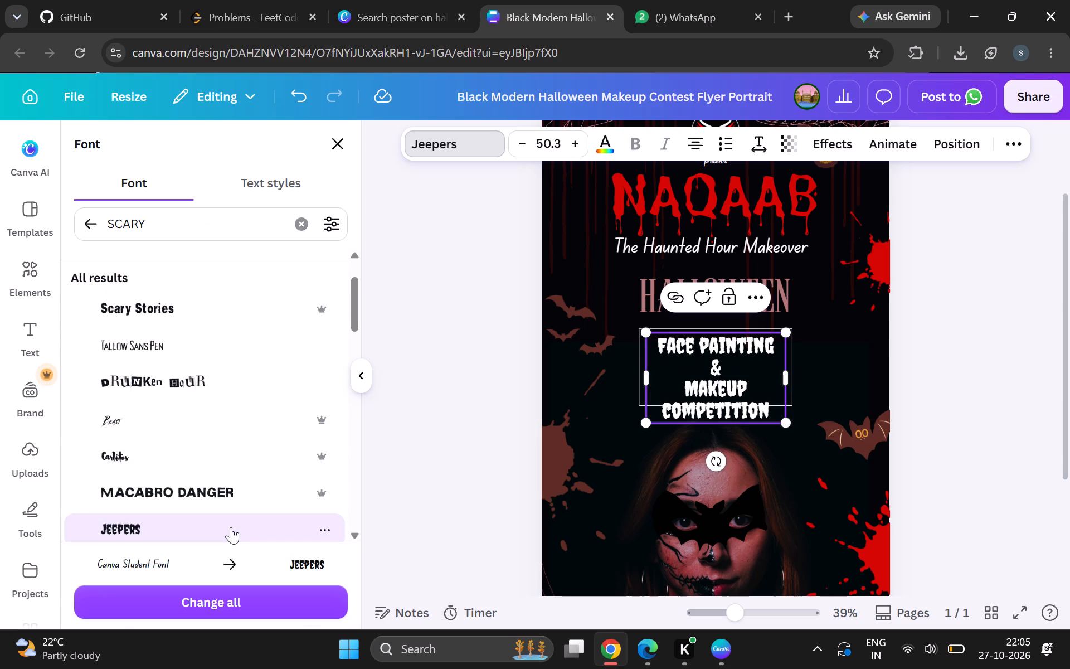
scroll(225, 472, "down", 1)
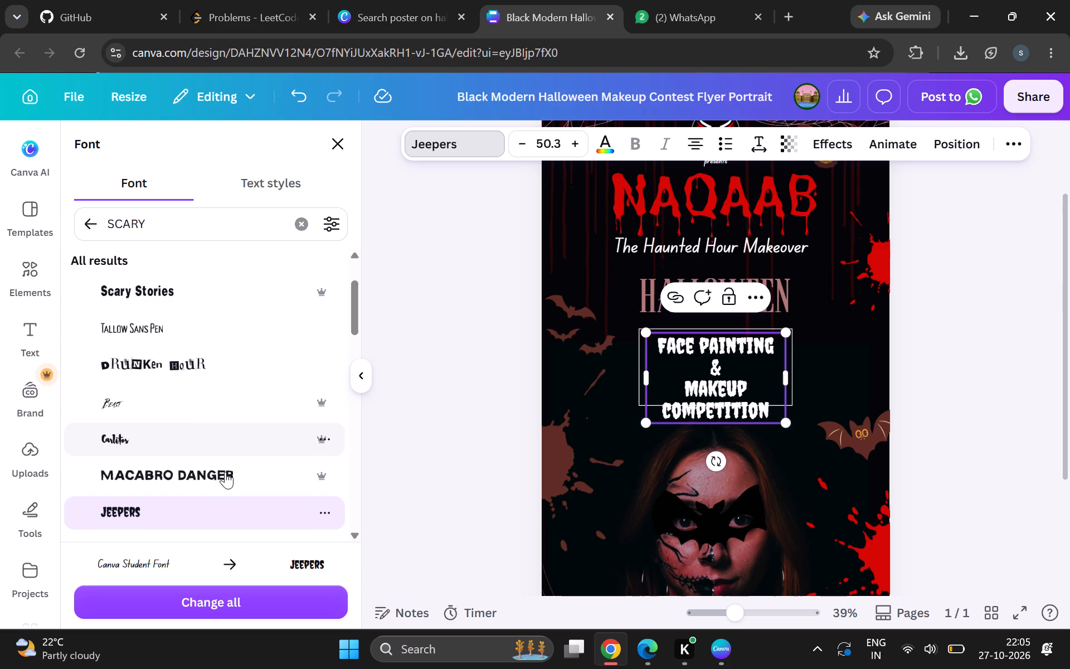
scroll(225, 472, "down", 1)
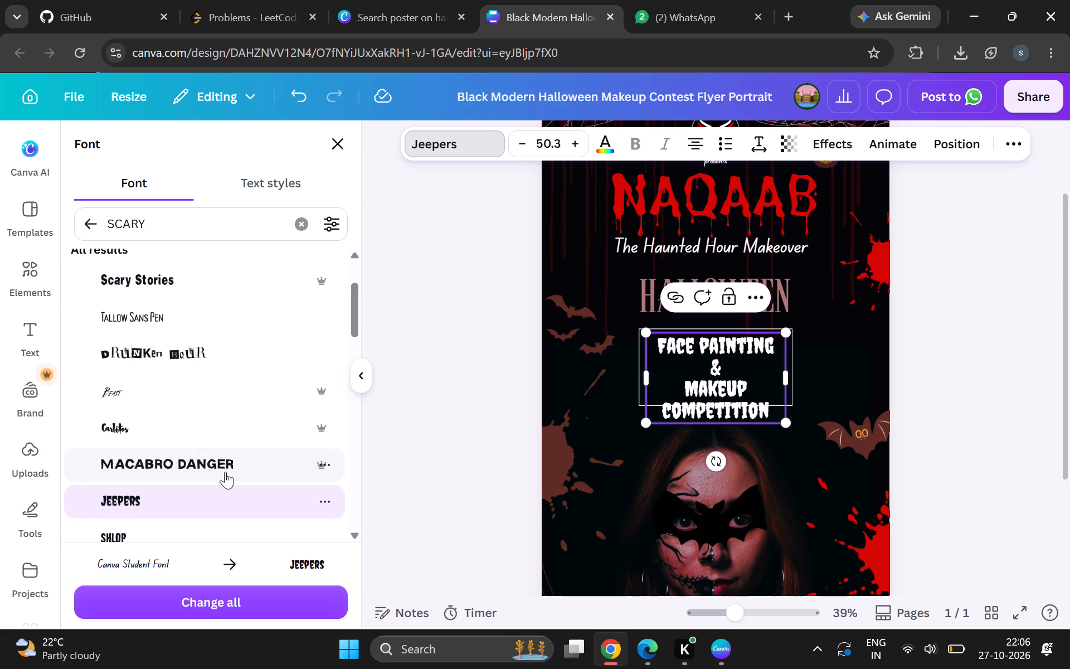
left_click(216, 502)
Compare the Beast, Carlitos and Jeepers fonts on the competition text, and apply Shlop to it.
left_click(237, 377)
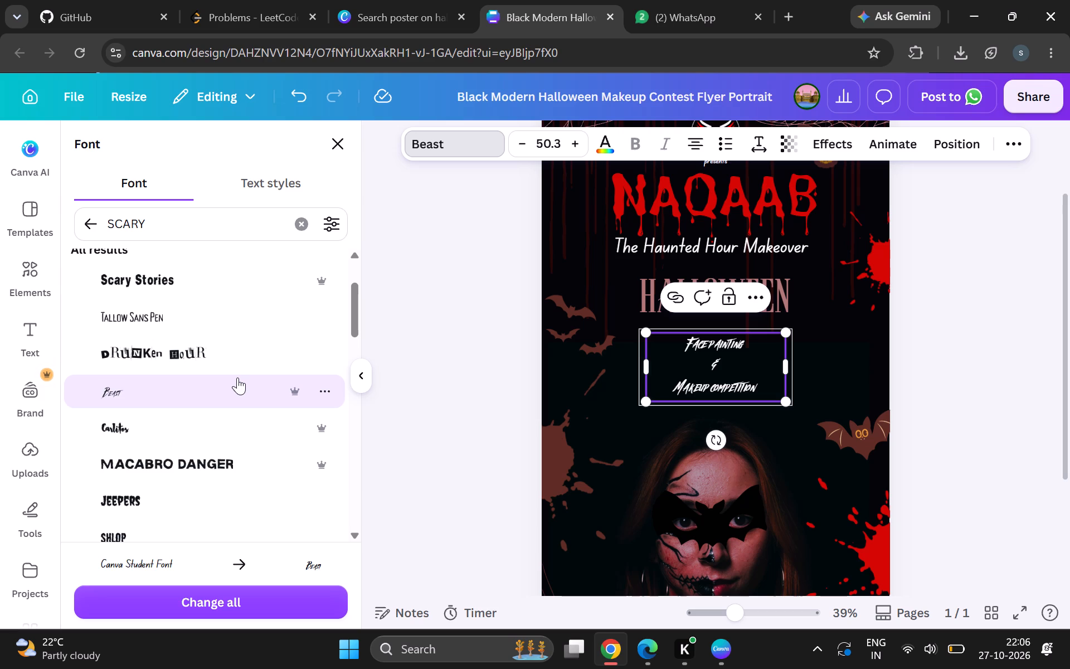
scroll(237, 377, "down", 1)
left_click(194, 397)
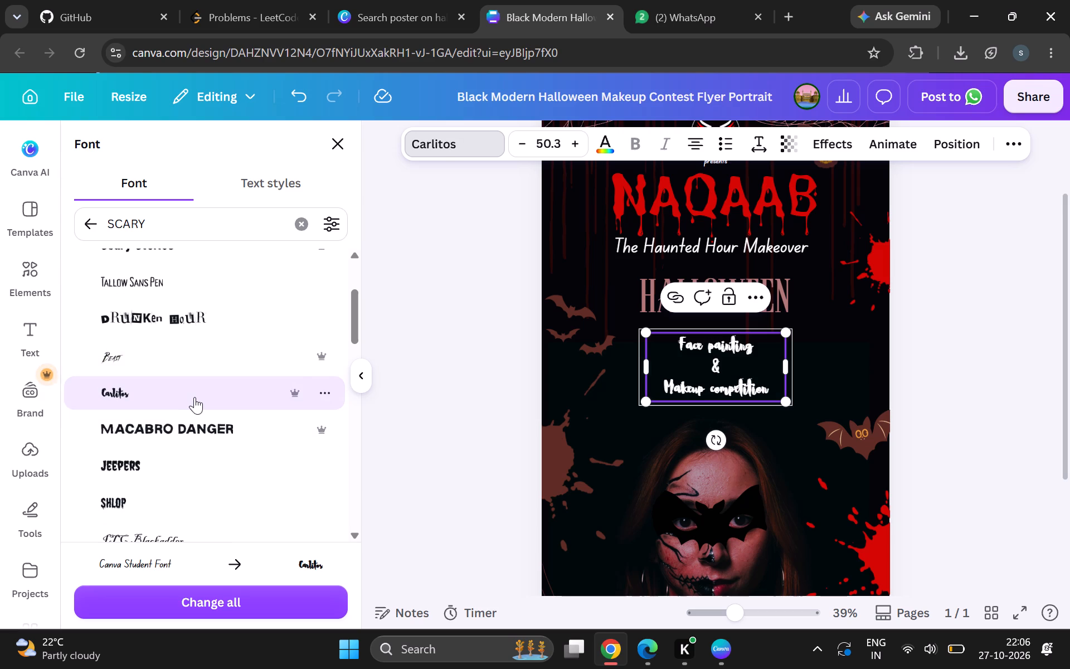
left_click(211, 472)
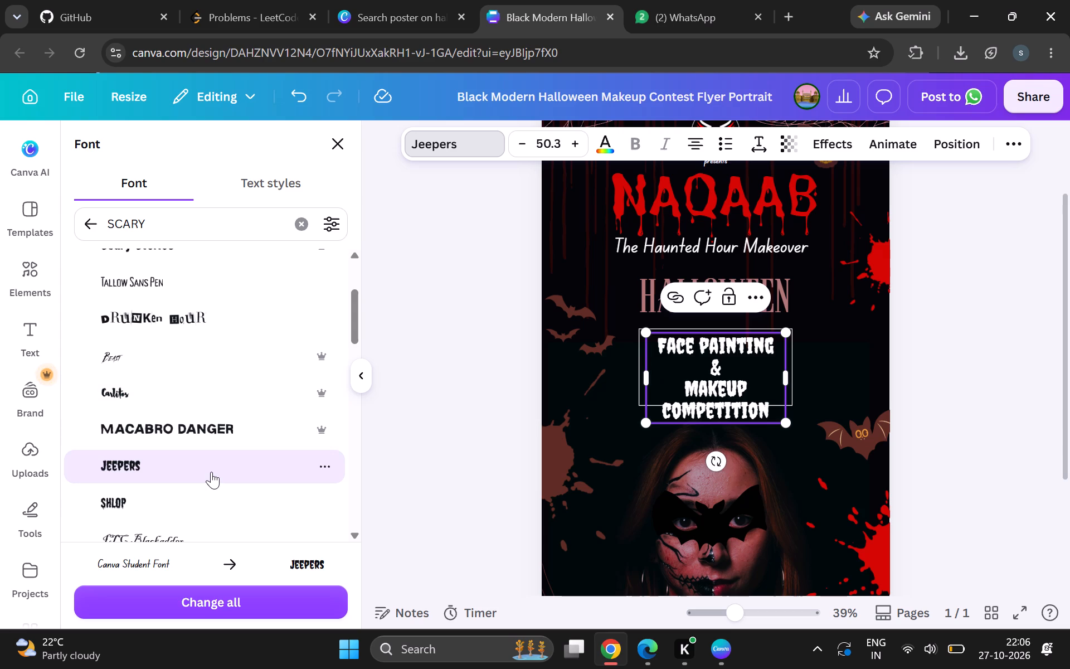
scroll(208, 502, "down", 1)
left_click(202, 432)
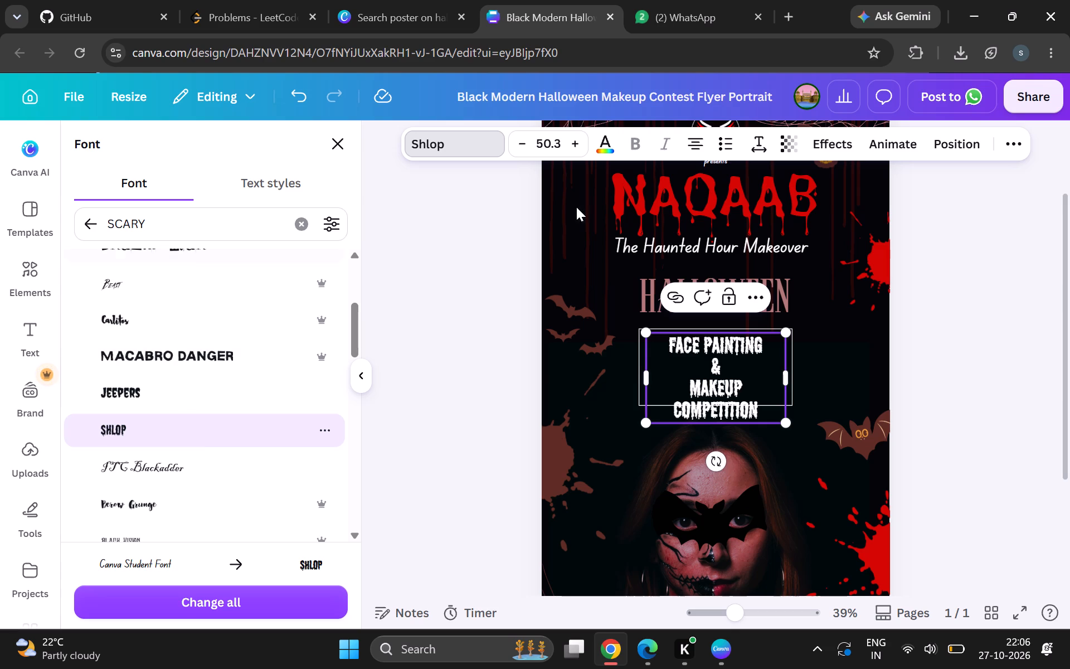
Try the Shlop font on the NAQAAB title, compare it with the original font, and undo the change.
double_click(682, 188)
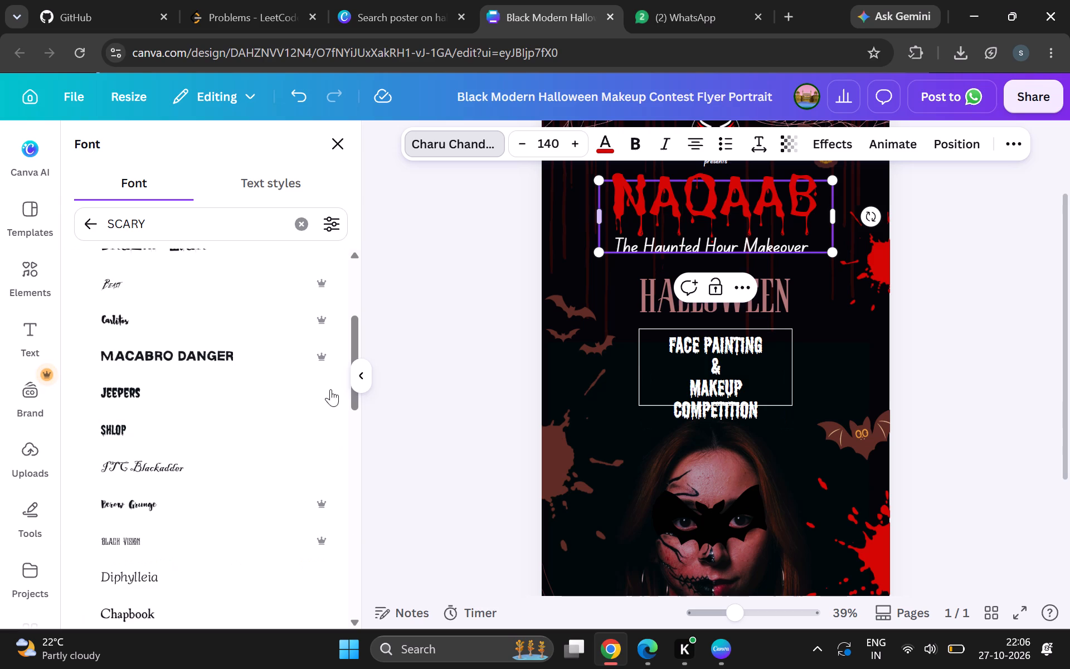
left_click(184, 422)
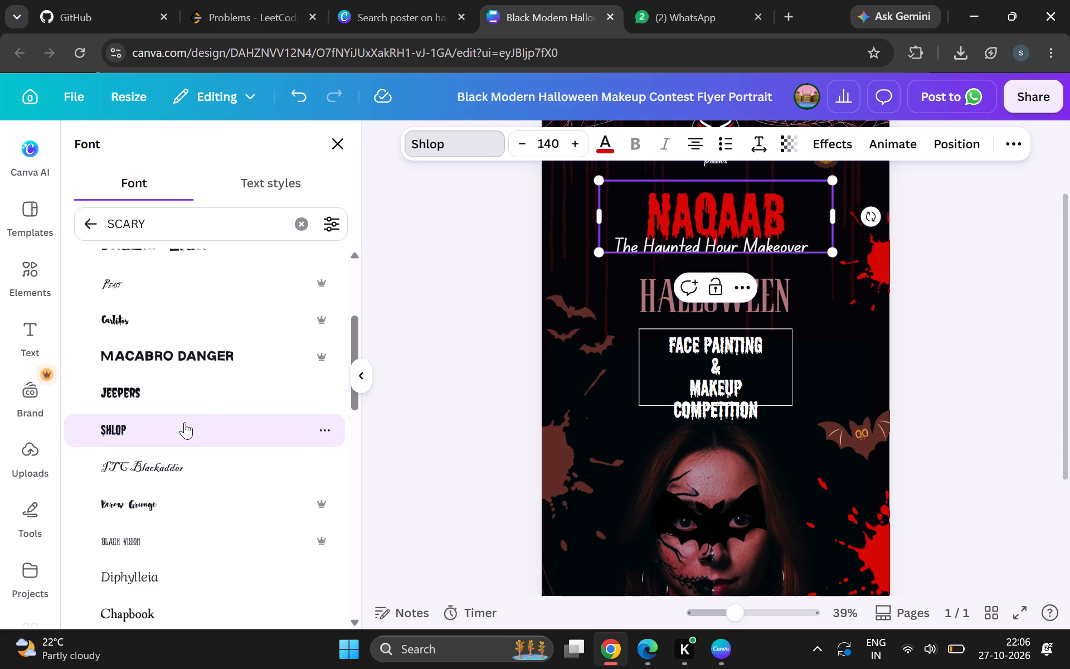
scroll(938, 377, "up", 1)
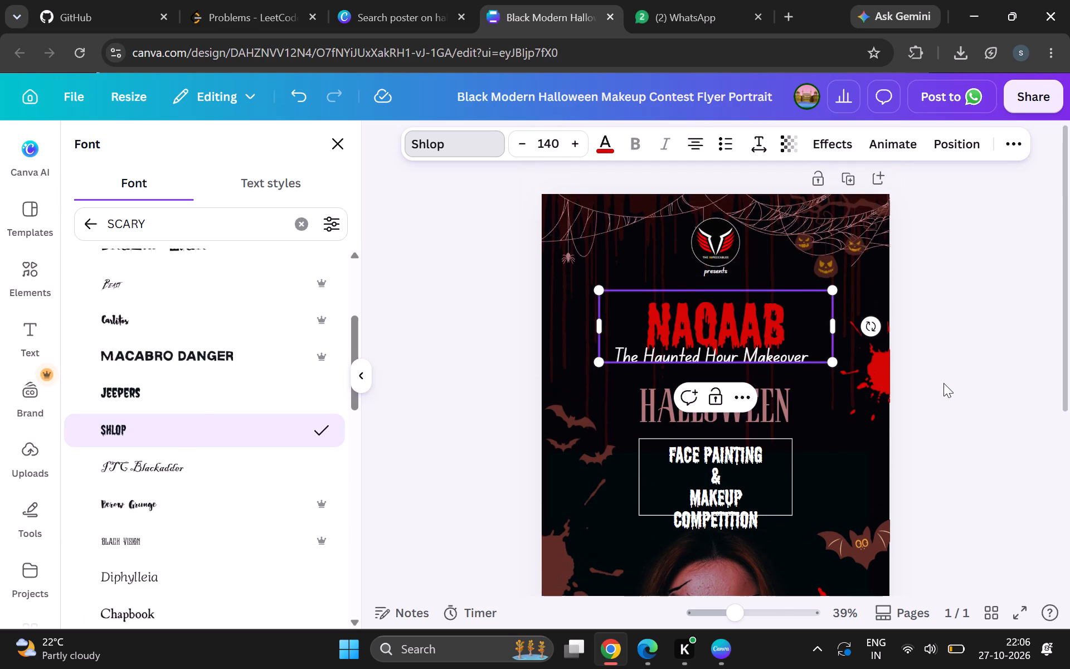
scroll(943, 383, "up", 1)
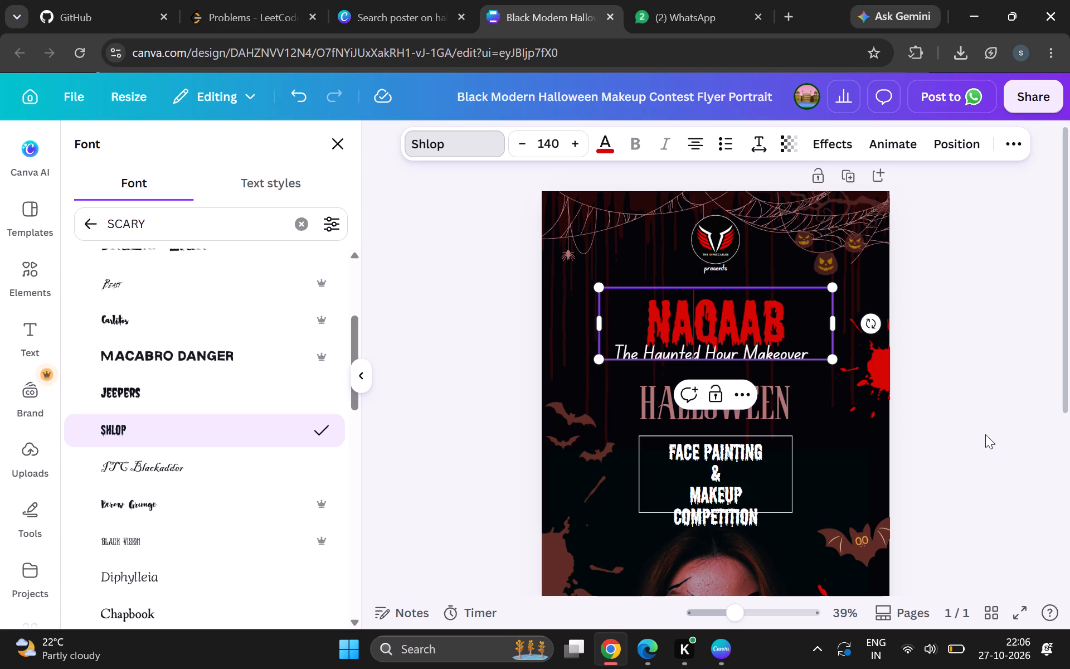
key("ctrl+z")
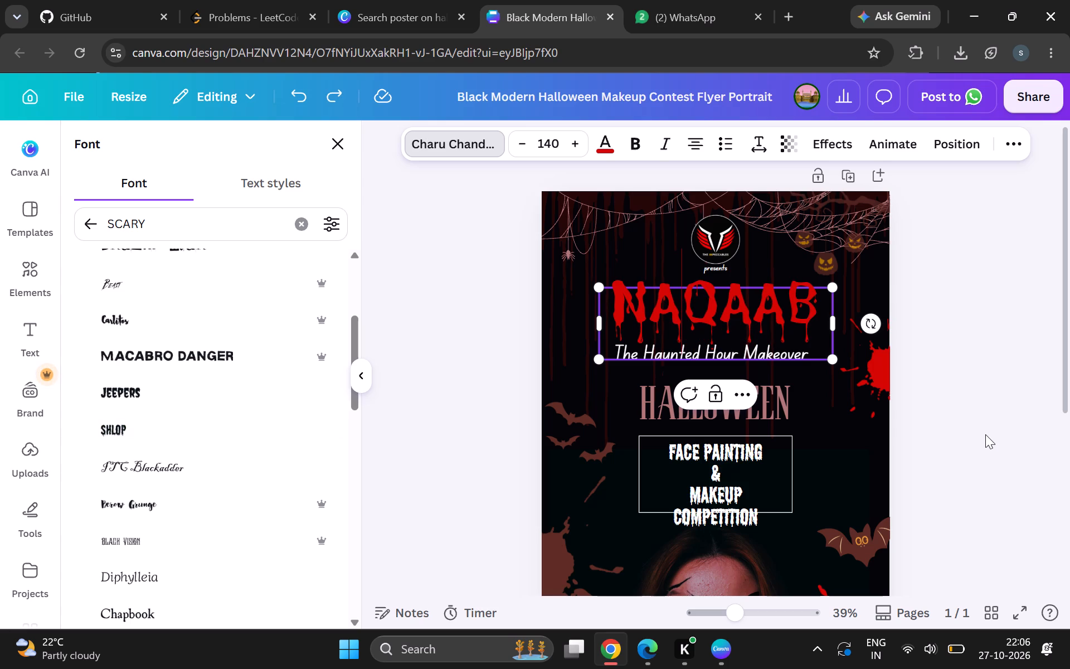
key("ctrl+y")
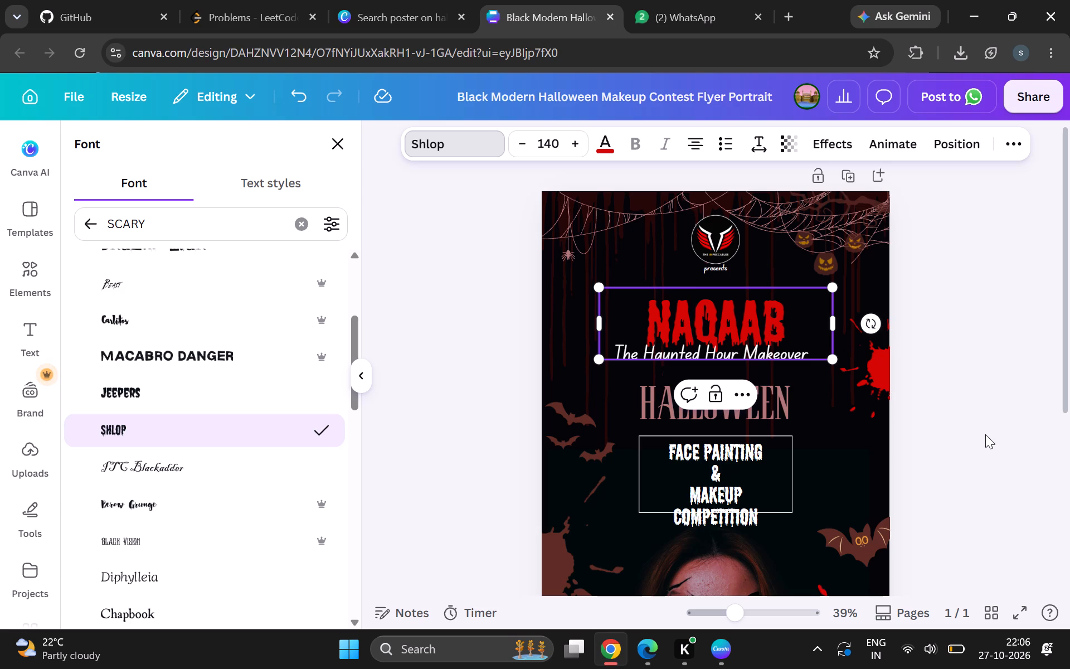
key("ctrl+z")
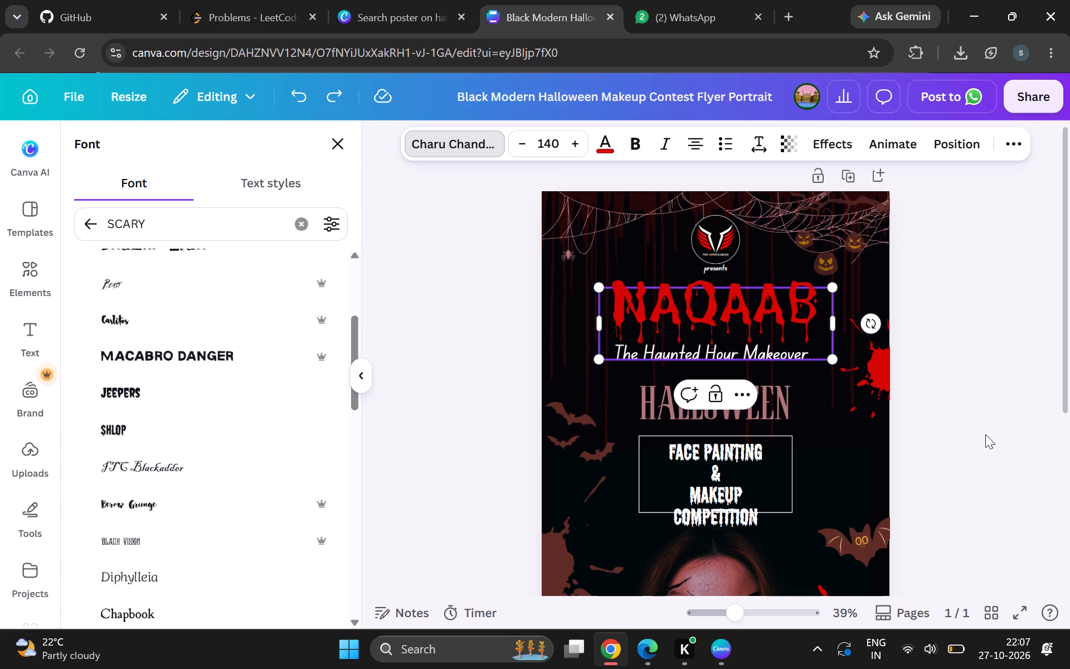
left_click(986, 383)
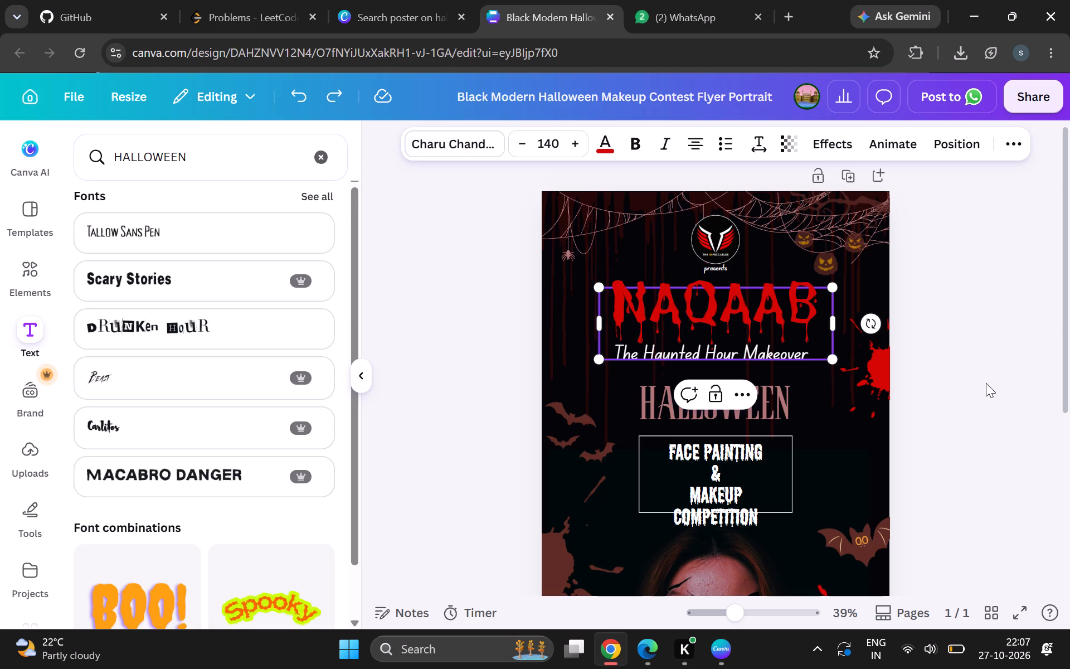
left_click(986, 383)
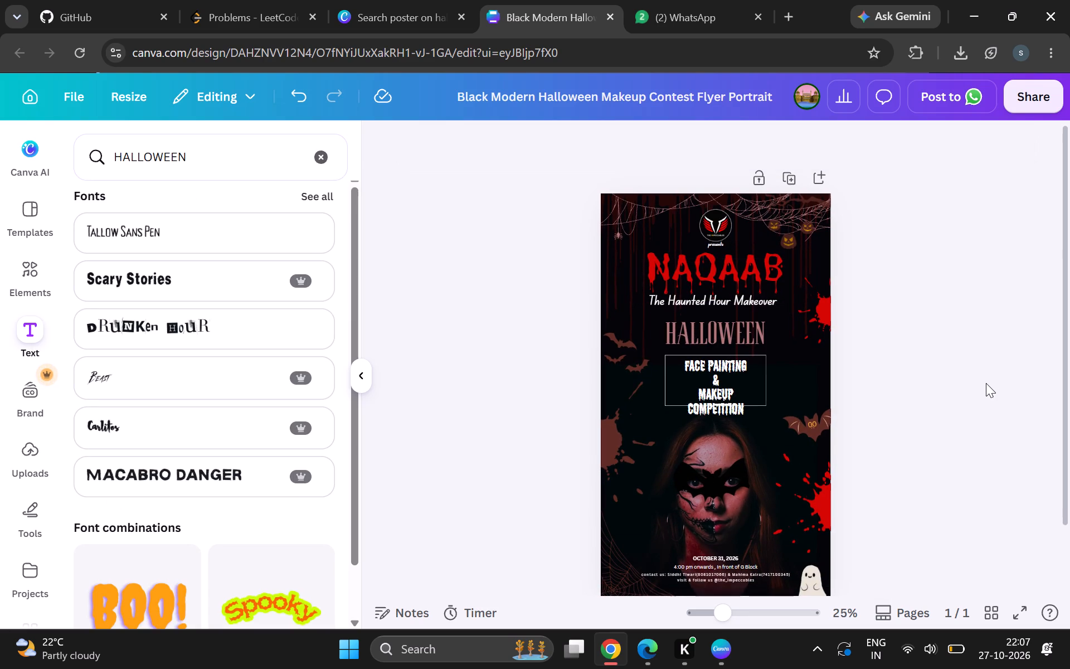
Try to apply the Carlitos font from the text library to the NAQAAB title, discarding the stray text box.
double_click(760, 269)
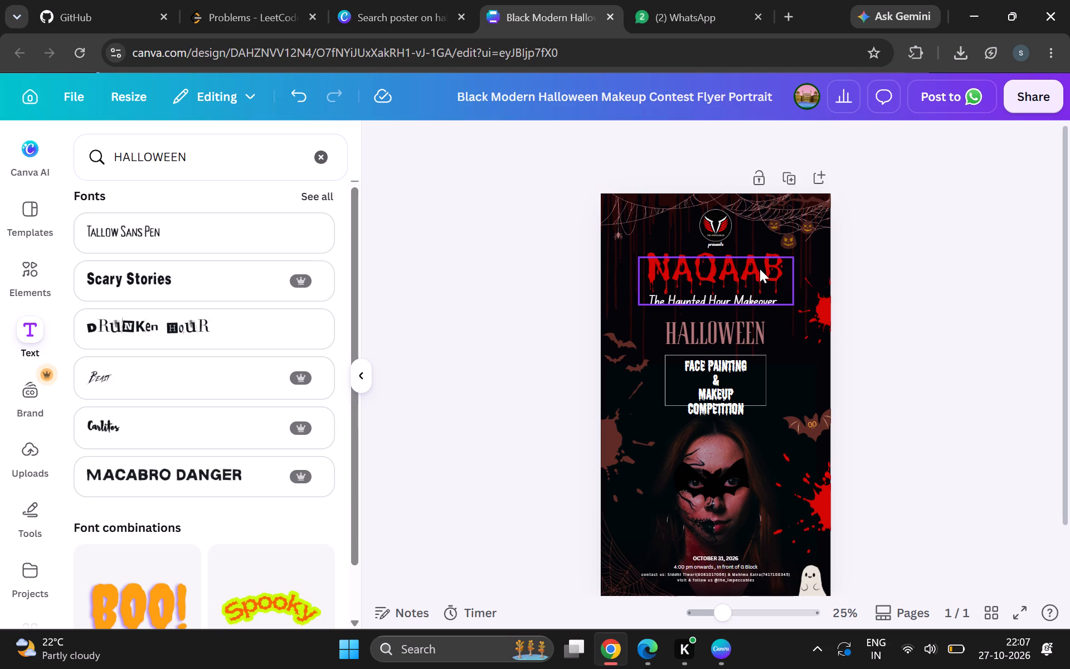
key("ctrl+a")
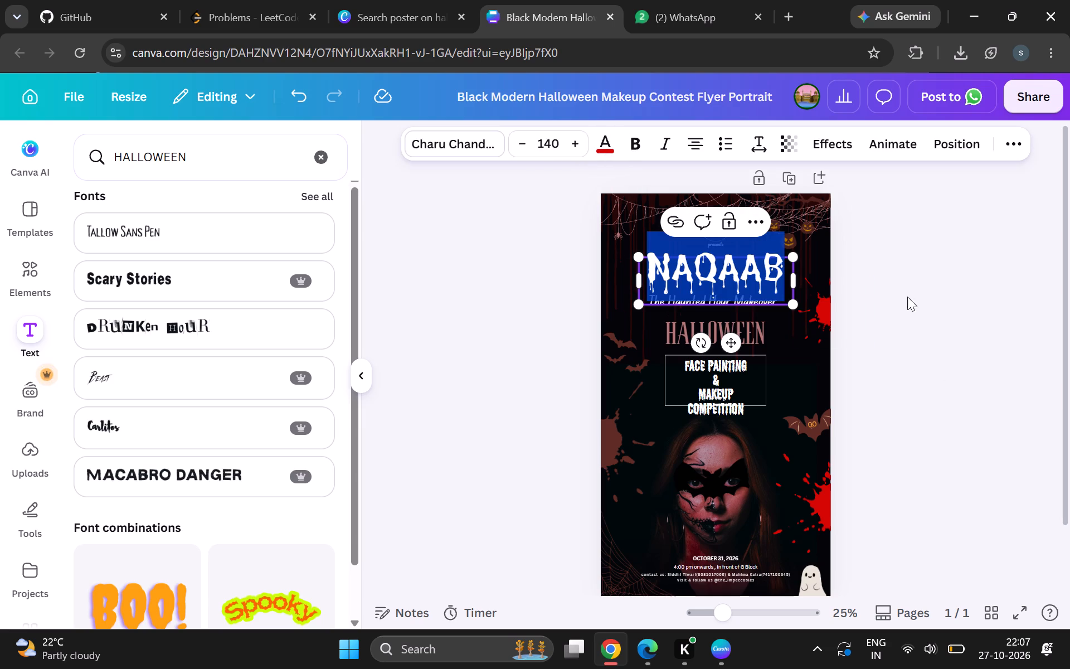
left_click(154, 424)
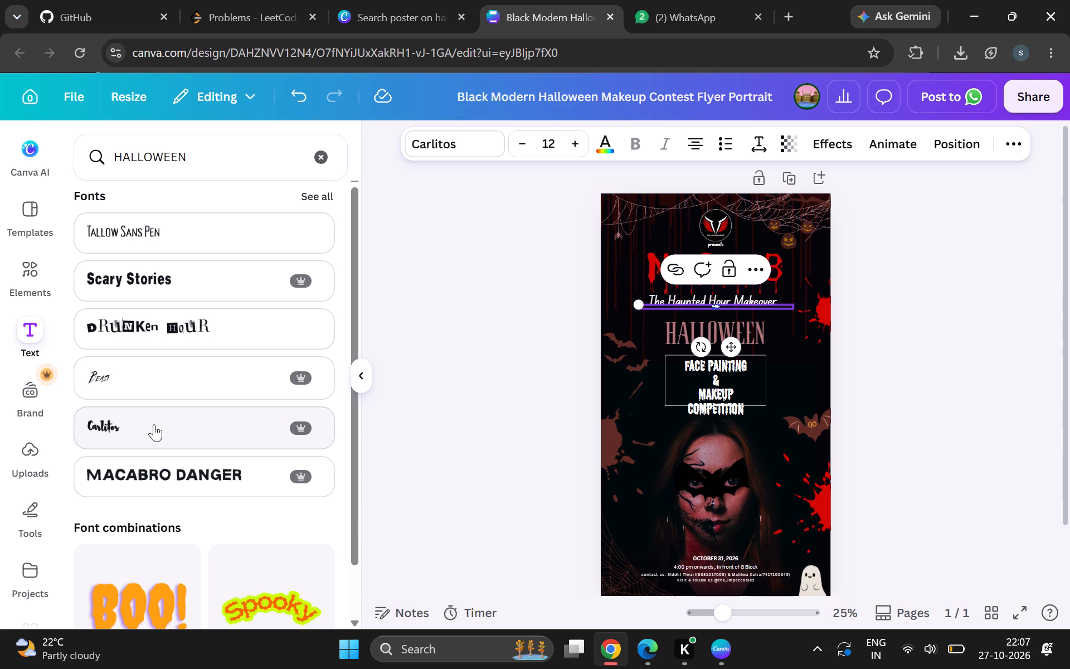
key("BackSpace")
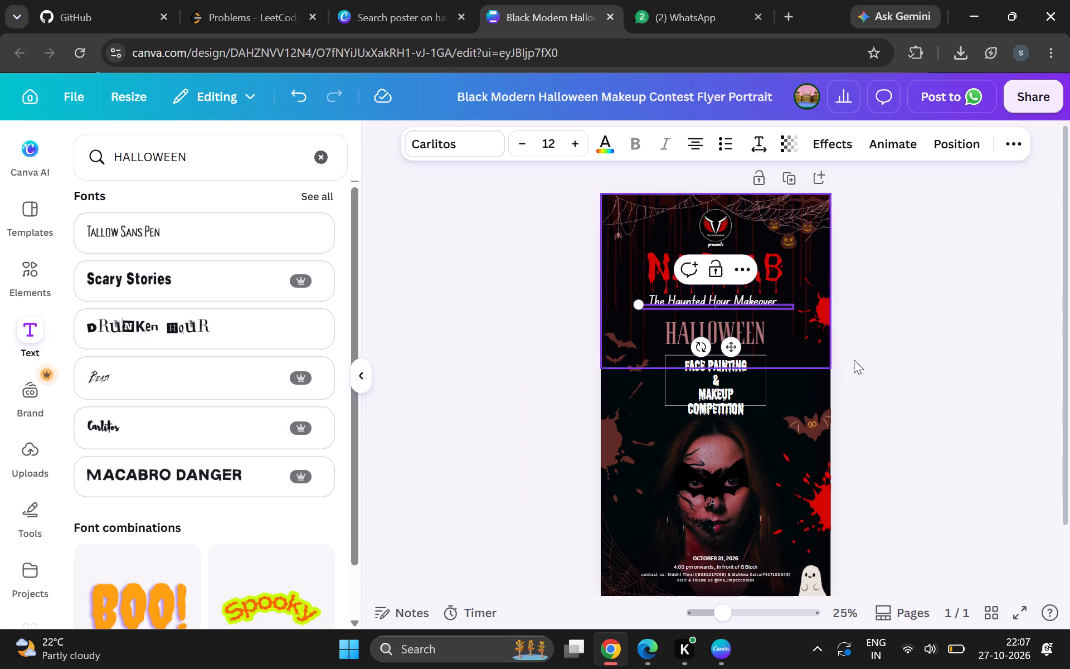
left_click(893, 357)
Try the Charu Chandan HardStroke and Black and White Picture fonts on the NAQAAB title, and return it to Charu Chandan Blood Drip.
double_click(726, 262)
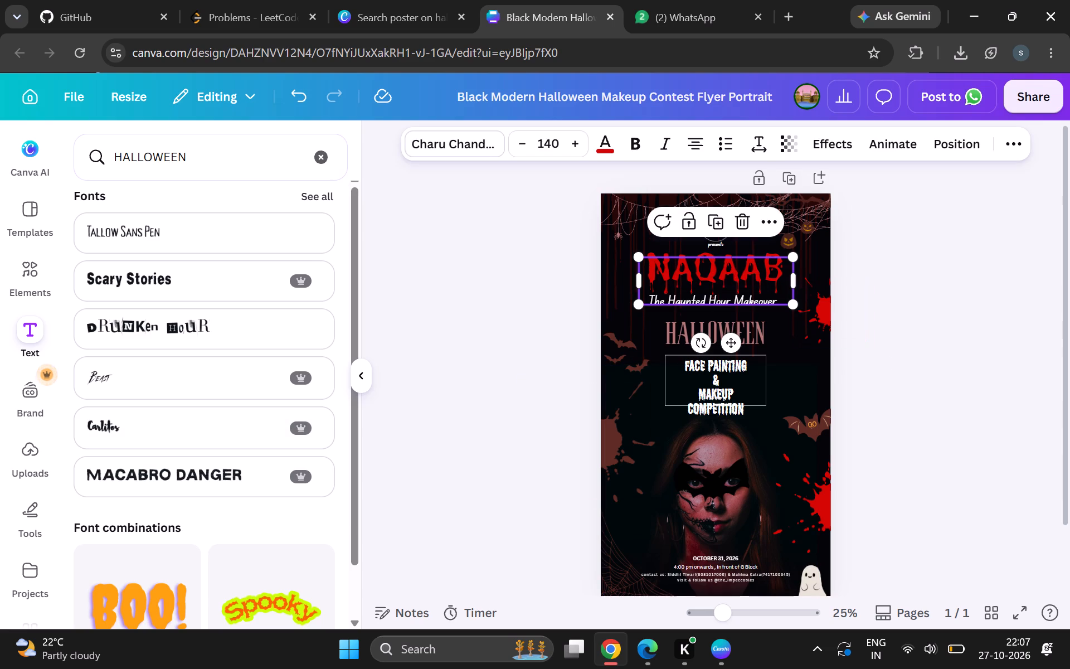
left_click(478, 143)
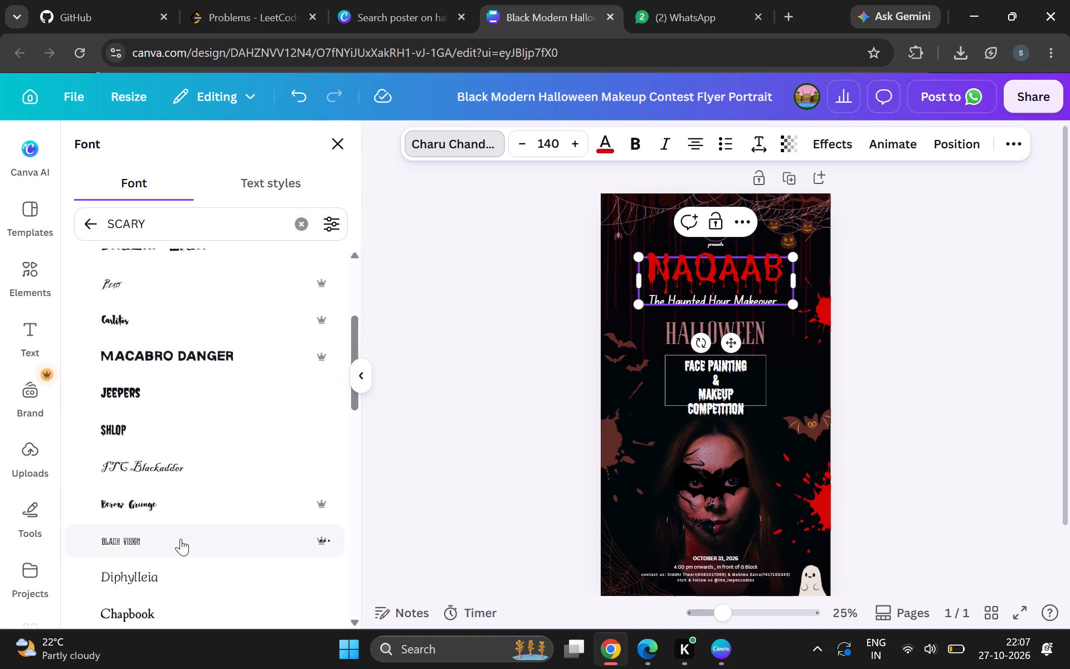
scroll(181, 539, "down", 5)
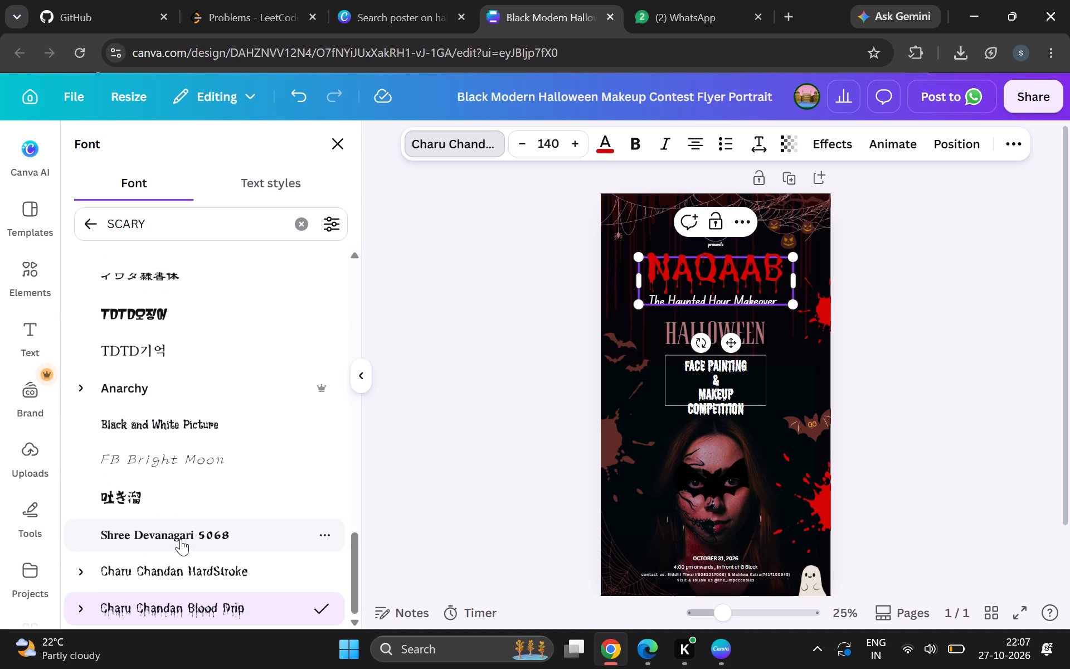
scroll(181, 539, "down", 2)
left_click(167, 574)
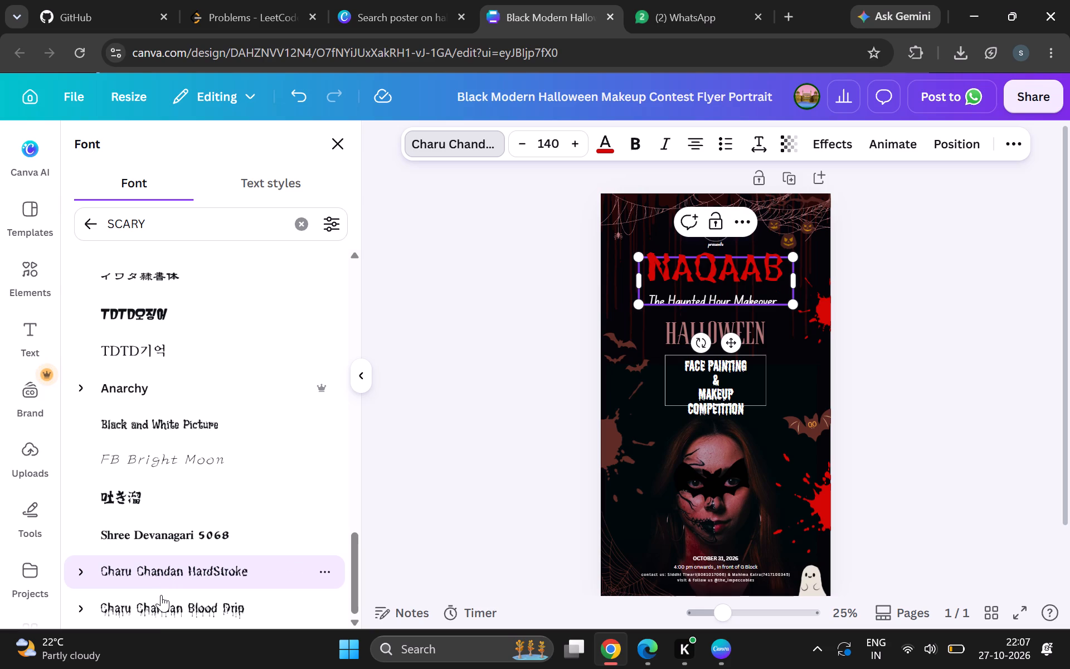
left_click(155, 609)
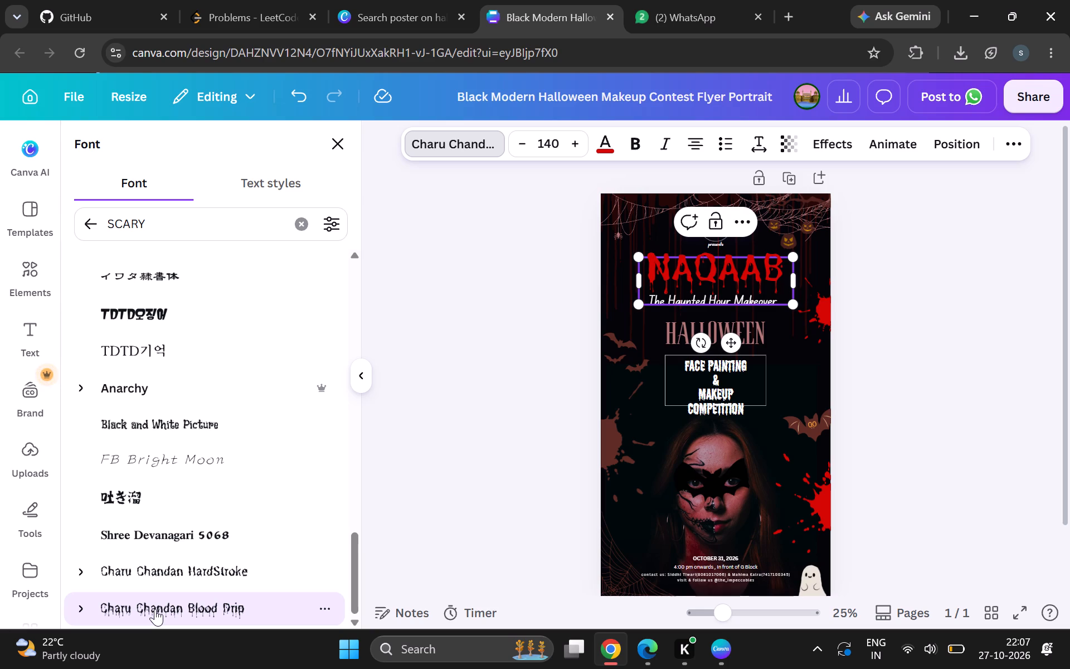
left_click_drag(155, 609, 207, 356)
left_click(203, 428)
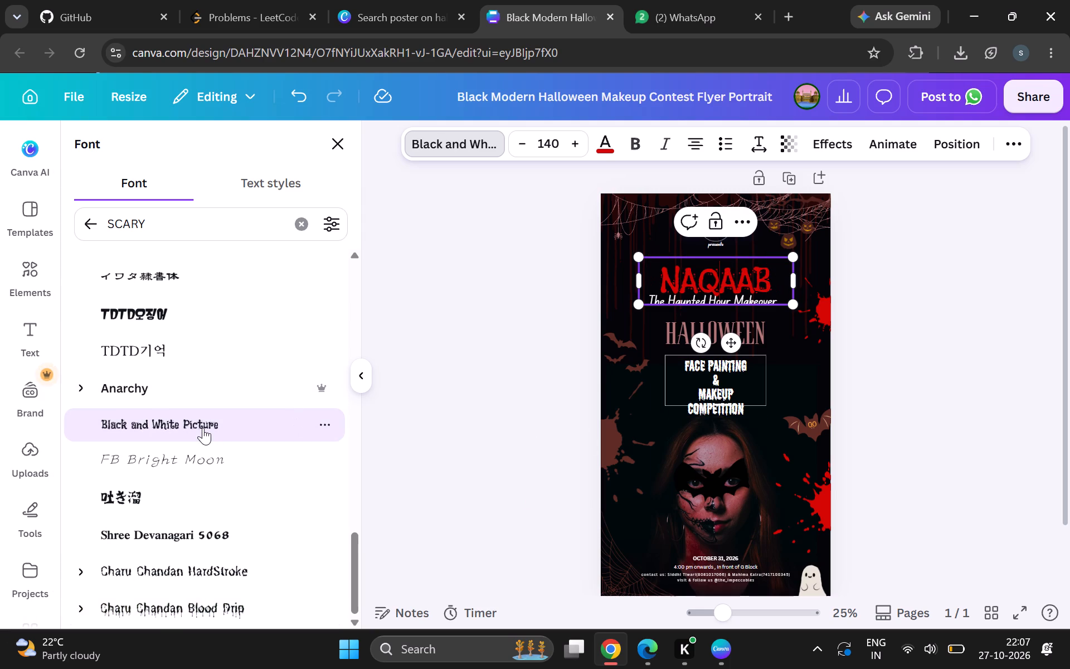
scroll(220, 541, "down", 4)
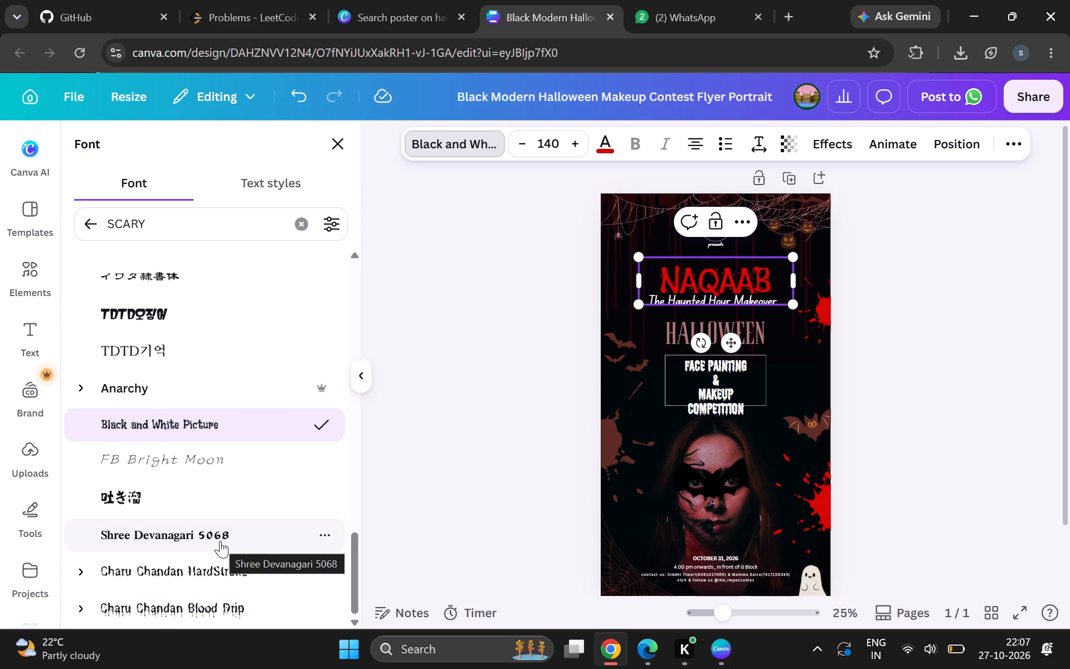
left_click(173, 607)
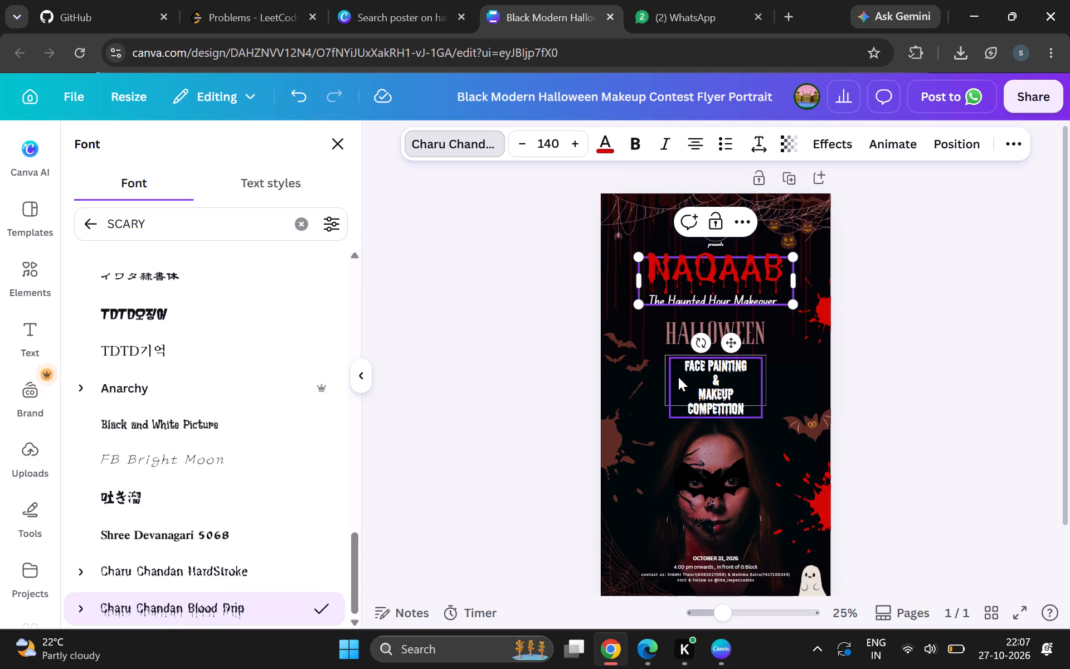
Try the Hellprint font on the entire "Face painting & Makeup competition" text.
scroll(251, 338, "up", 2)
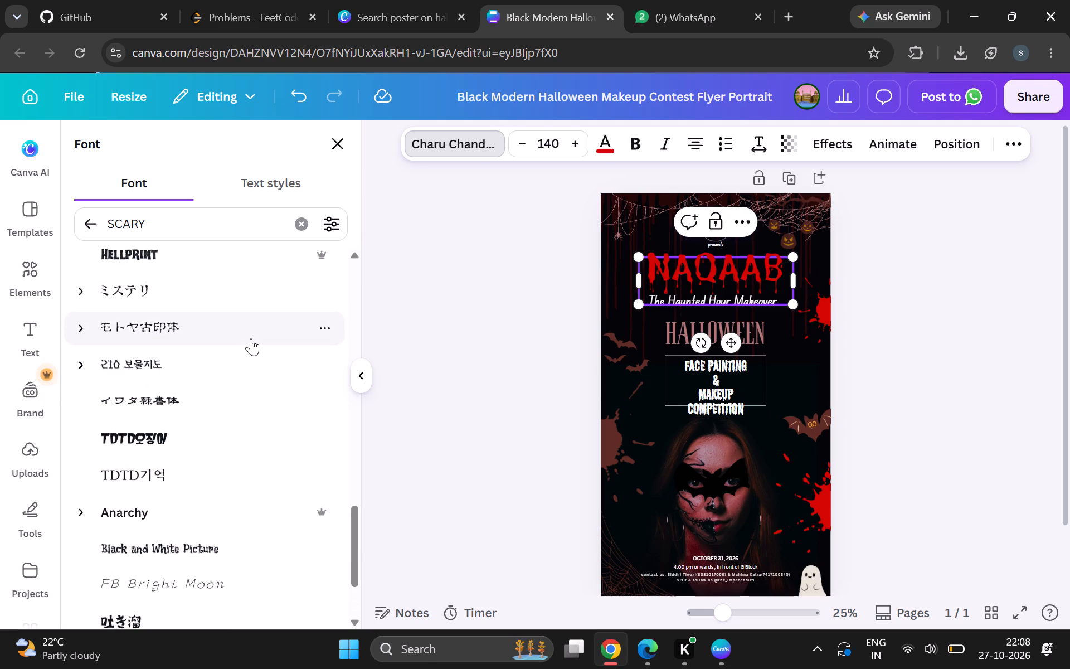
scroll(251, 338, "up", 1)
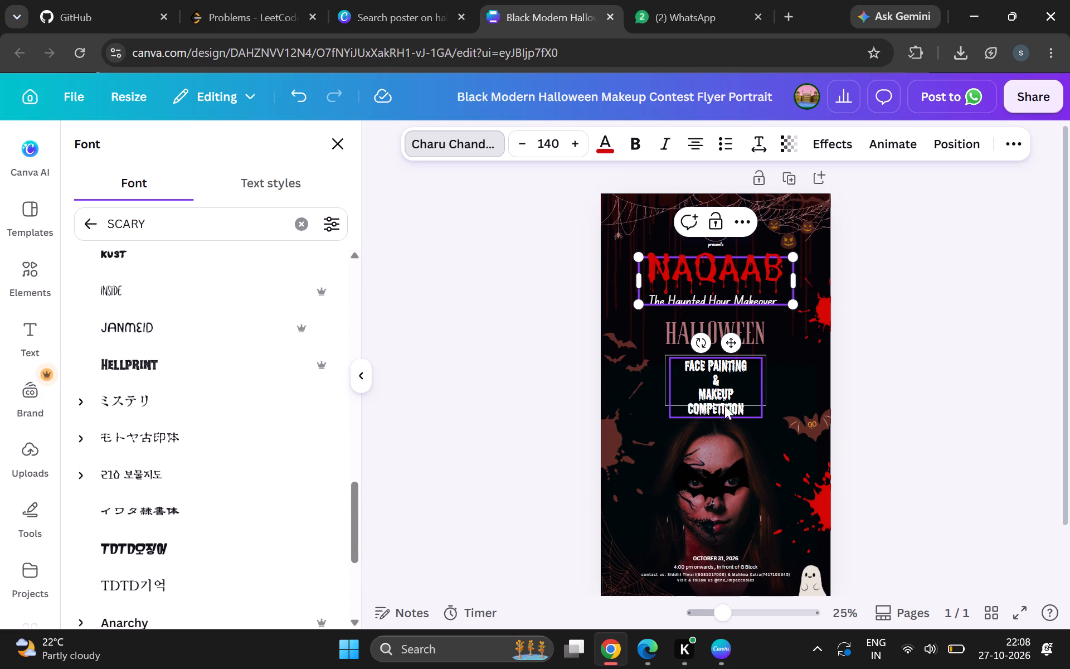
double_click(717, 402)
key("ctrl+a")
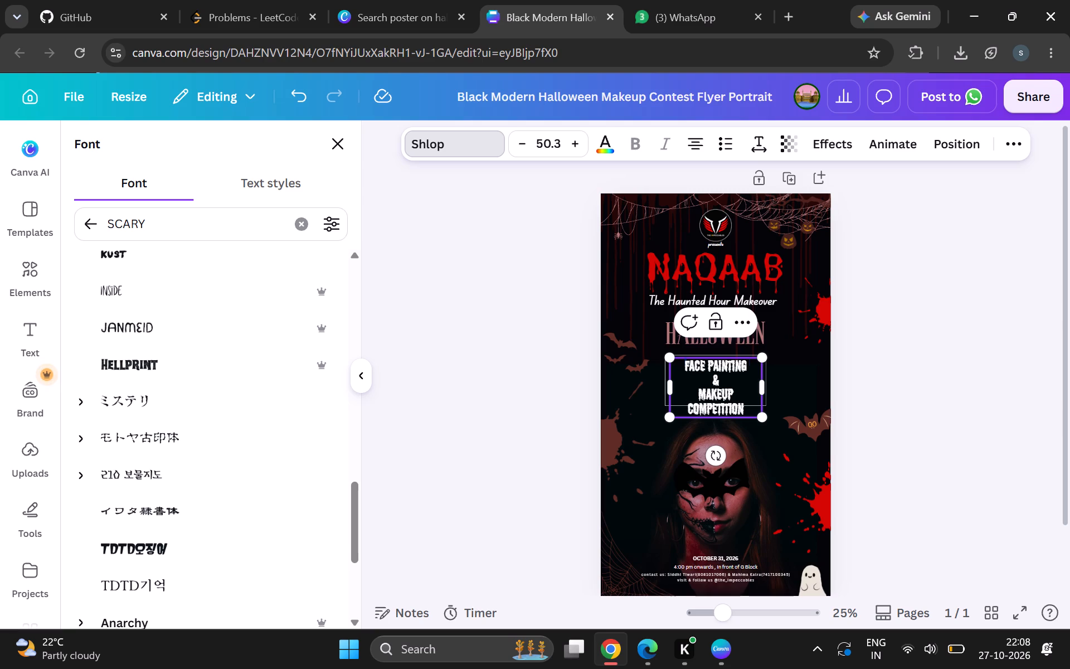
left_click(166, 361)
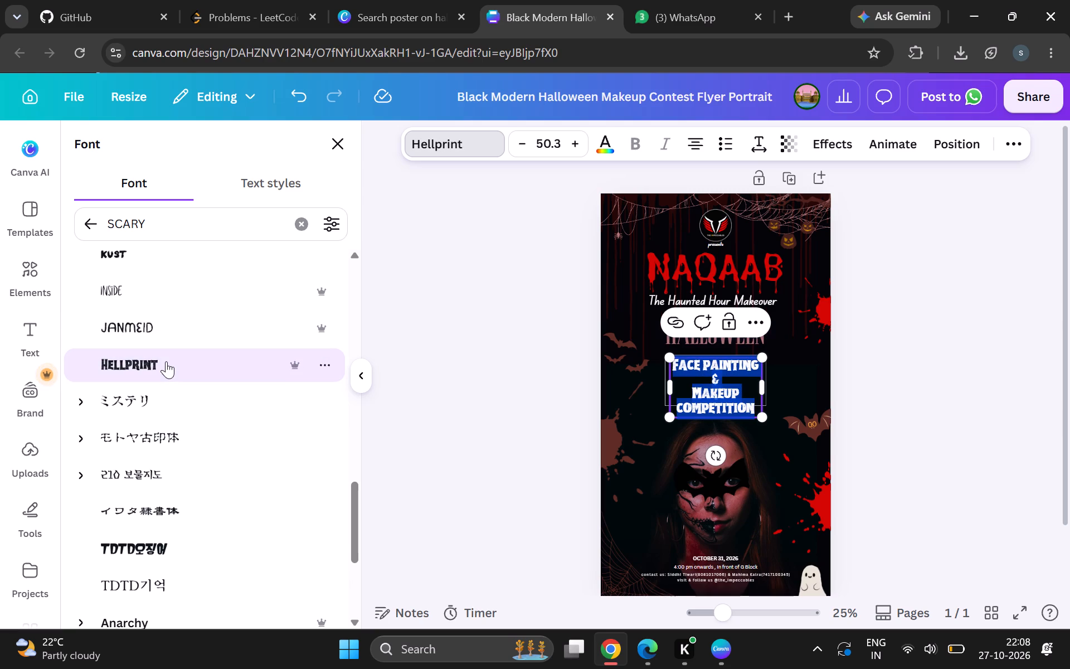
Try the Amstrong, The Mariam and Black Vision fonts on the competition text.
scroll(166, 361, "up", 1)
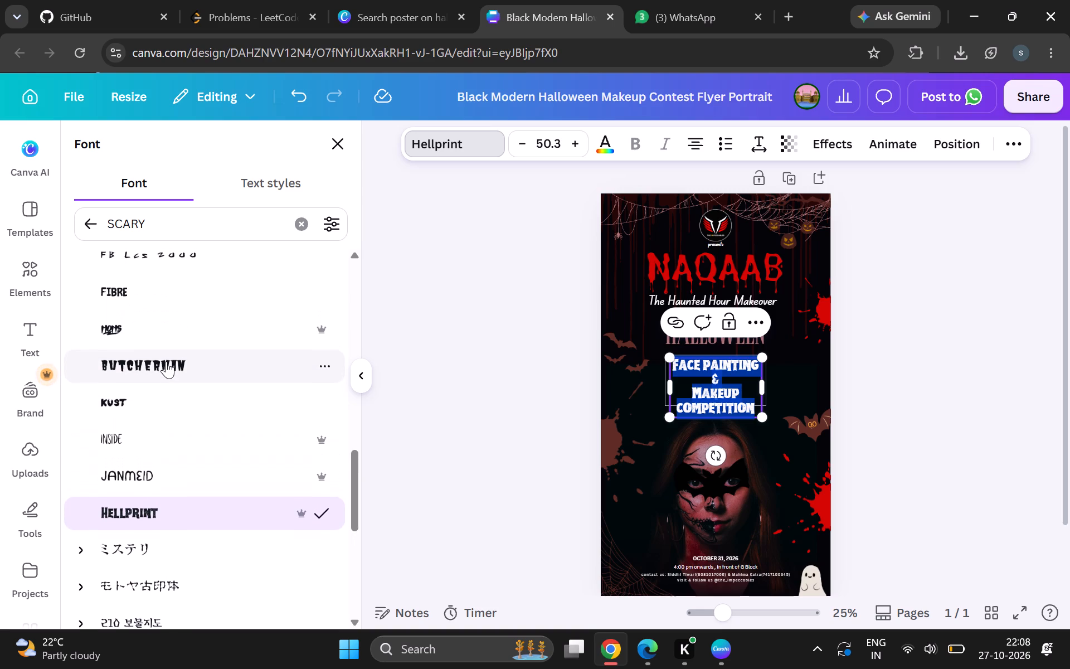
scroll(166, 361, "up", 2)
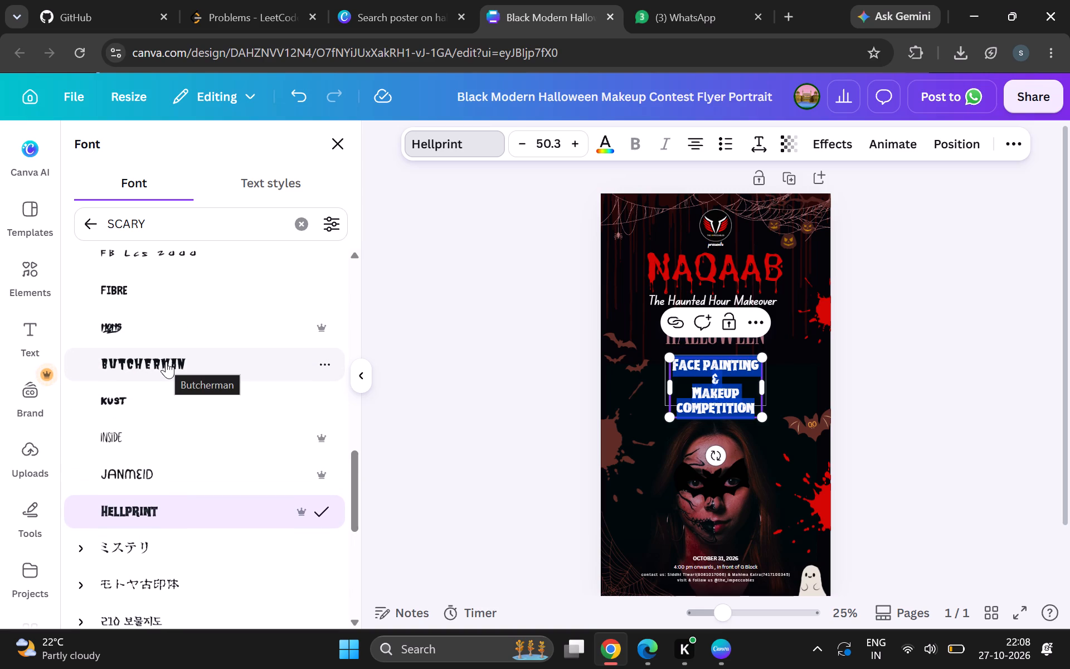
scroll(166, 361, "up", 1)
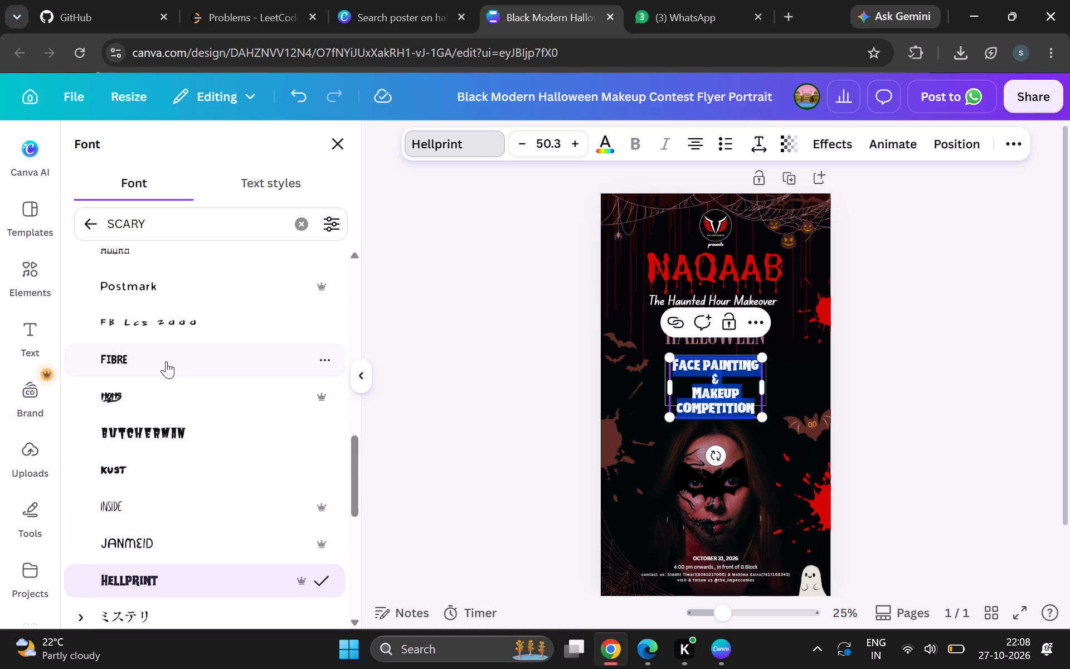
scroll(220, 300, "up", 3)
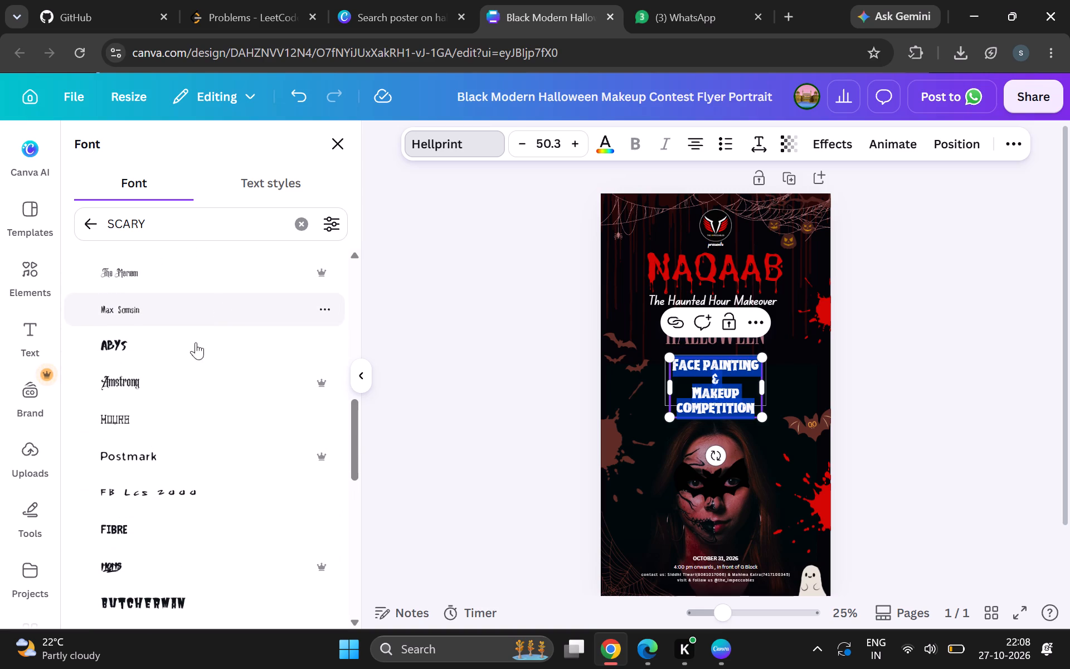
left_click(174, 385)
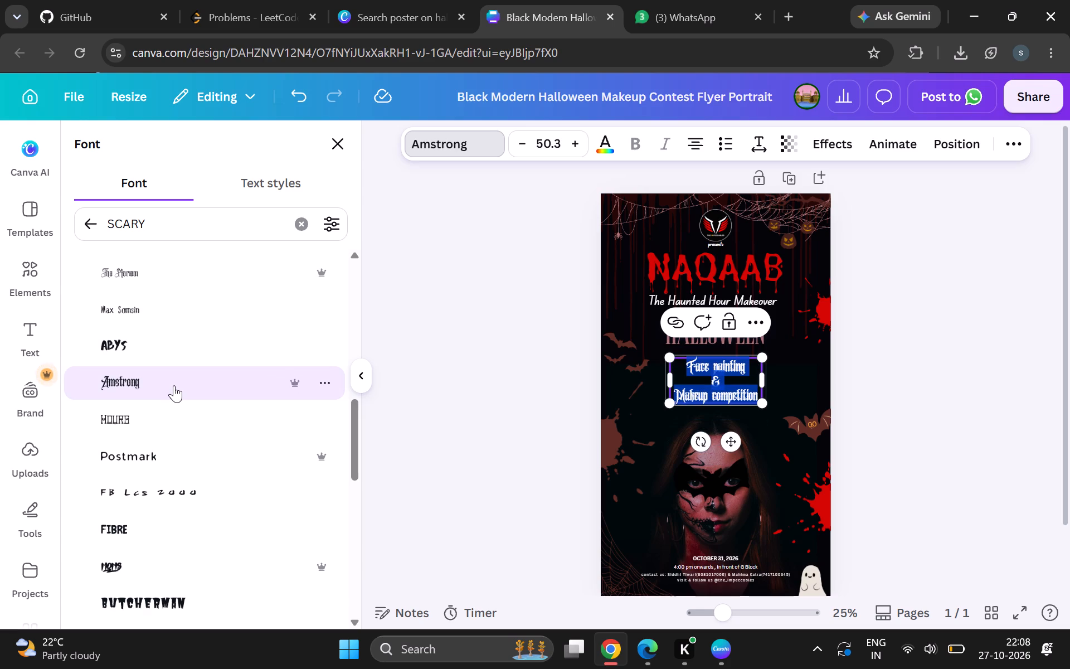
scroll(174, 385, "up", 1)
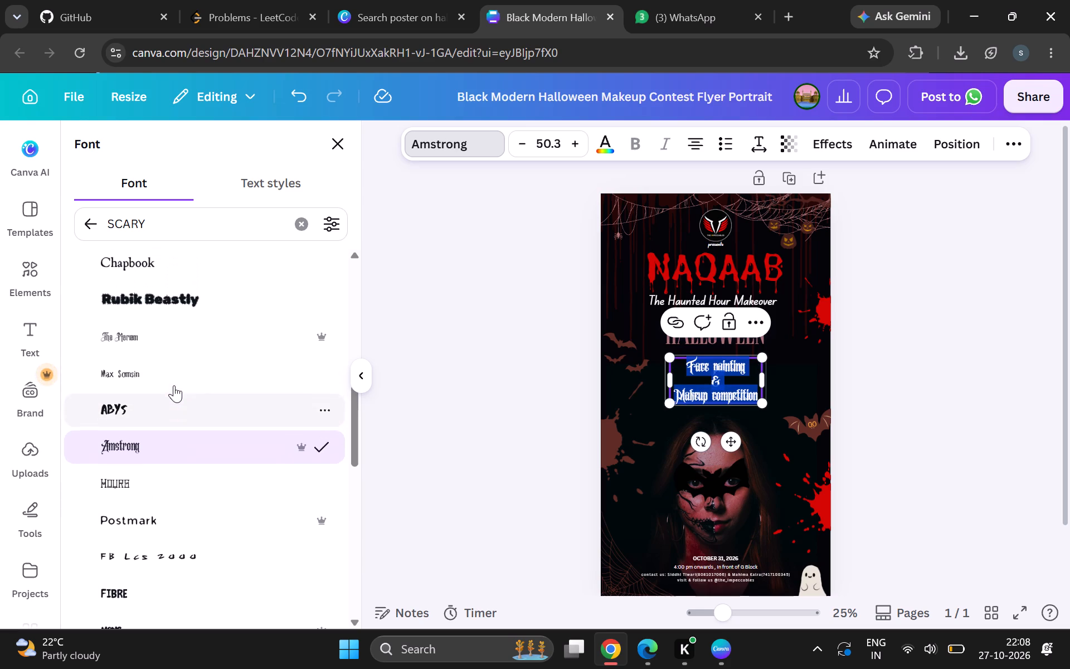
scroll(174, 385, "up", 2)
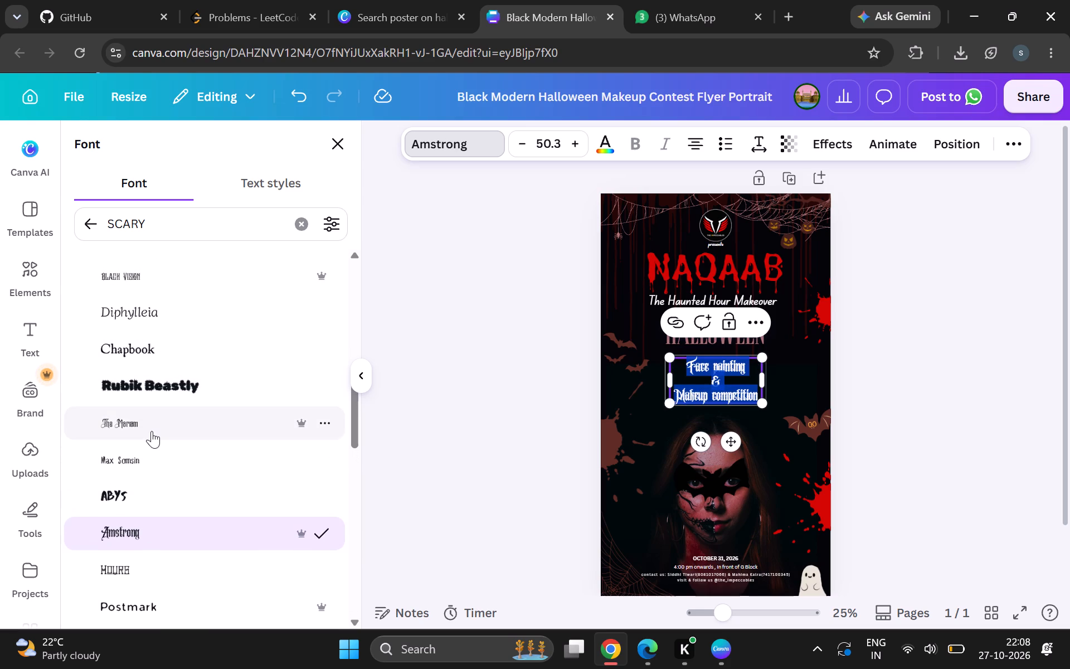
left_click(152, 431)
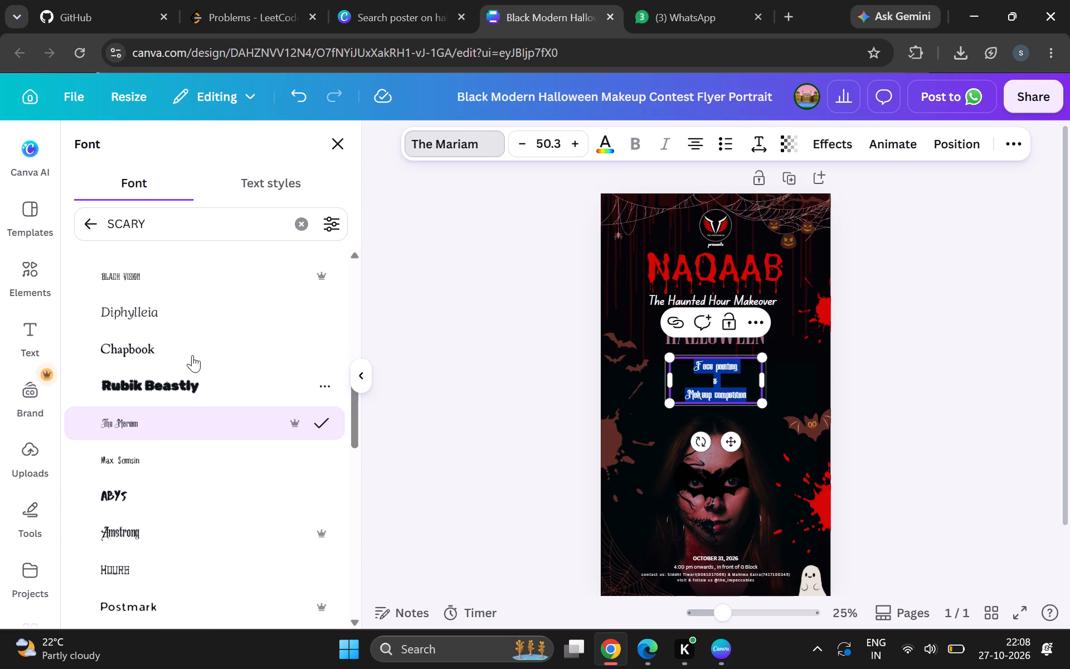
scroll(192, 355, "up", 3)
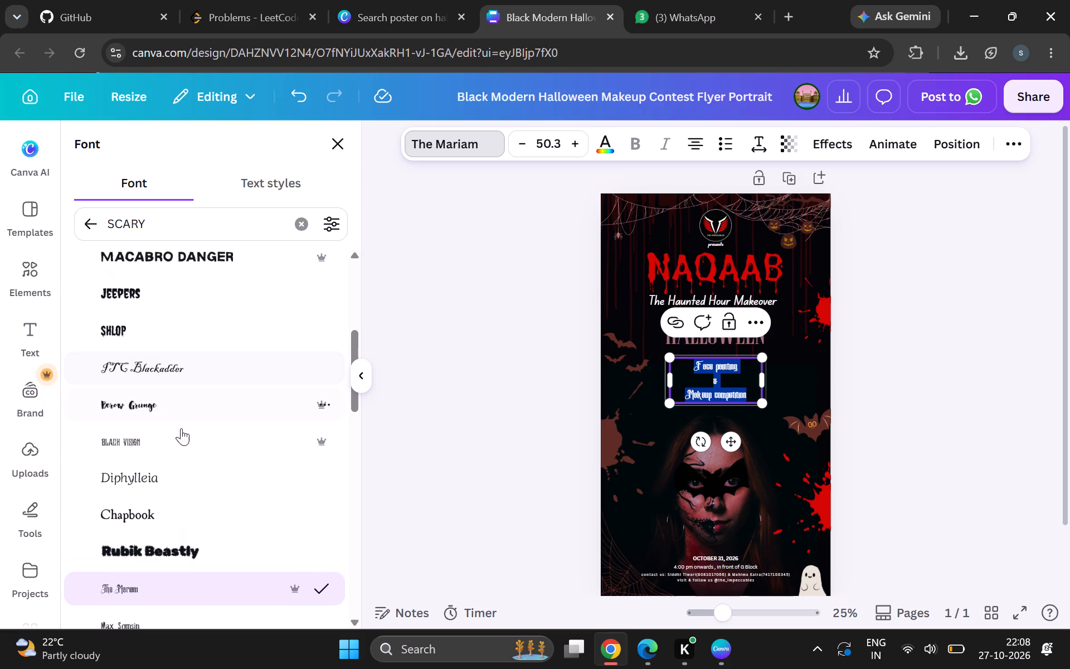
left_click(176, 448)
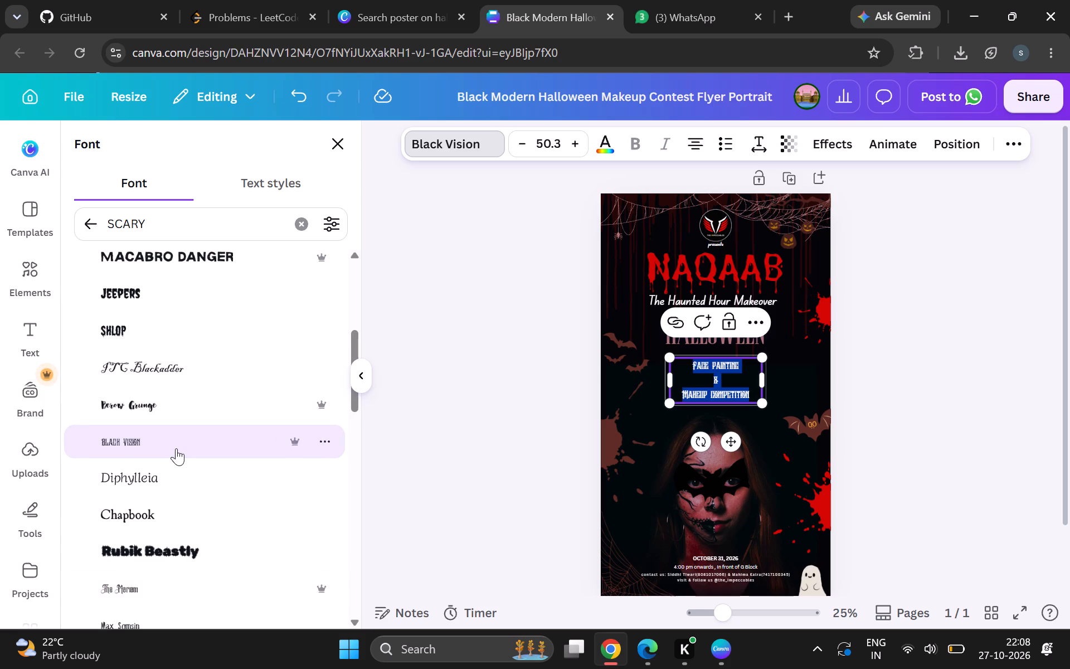
Compare the Beast and Carlitos fonts on the competition text, apply Scary Stories to it, and deselect the text.
scroll(176, 448, "up", 6)
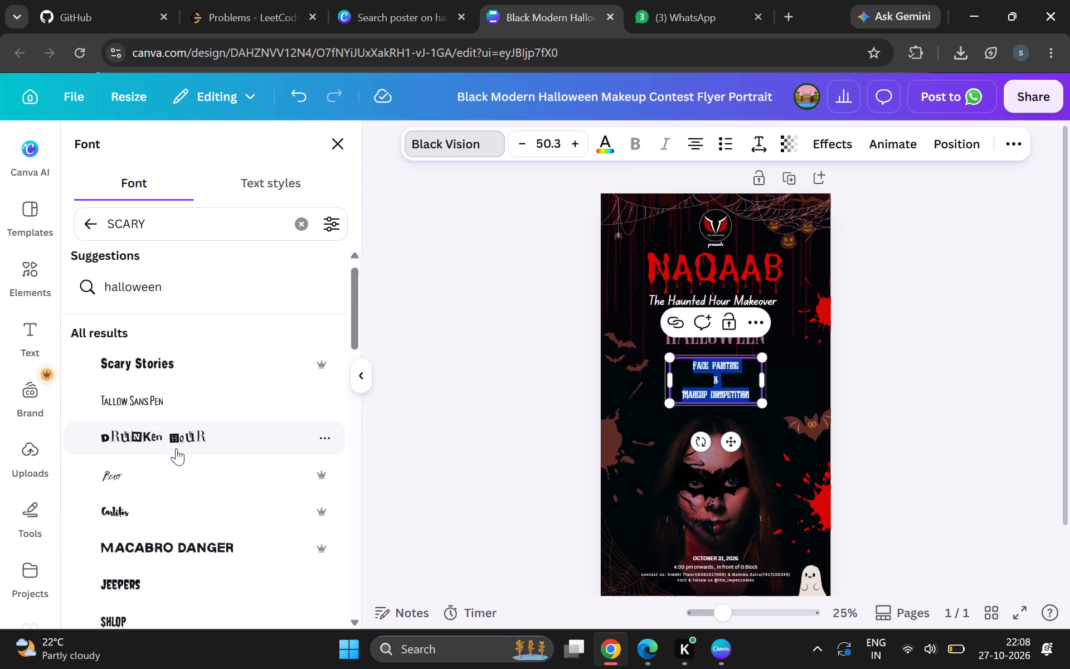
left_click(172, 467)
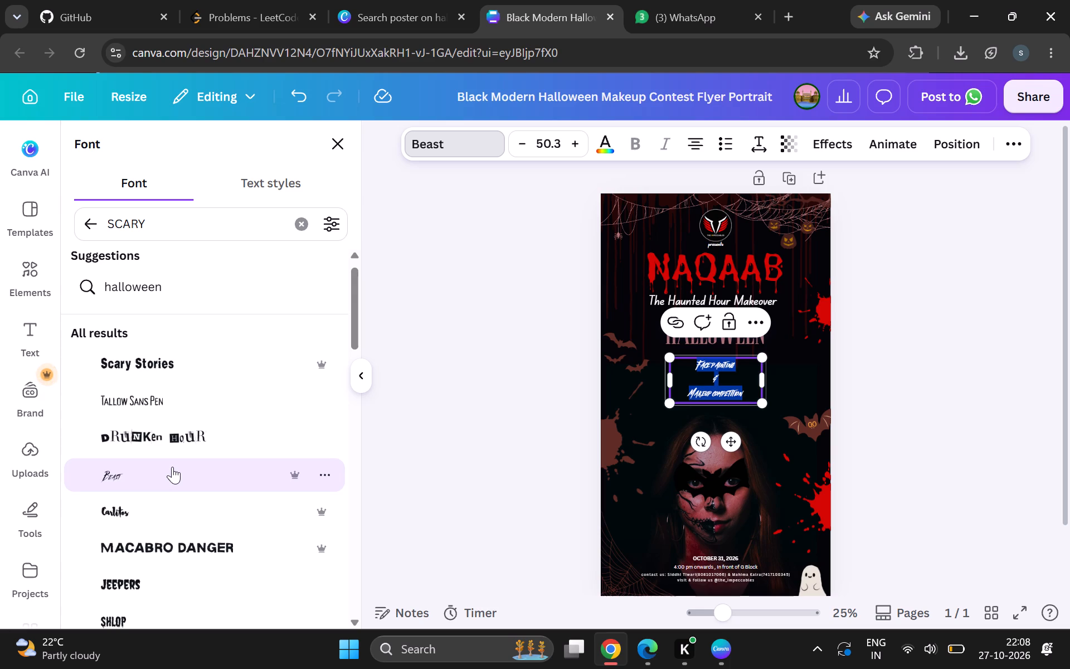
left_click(149, 518)
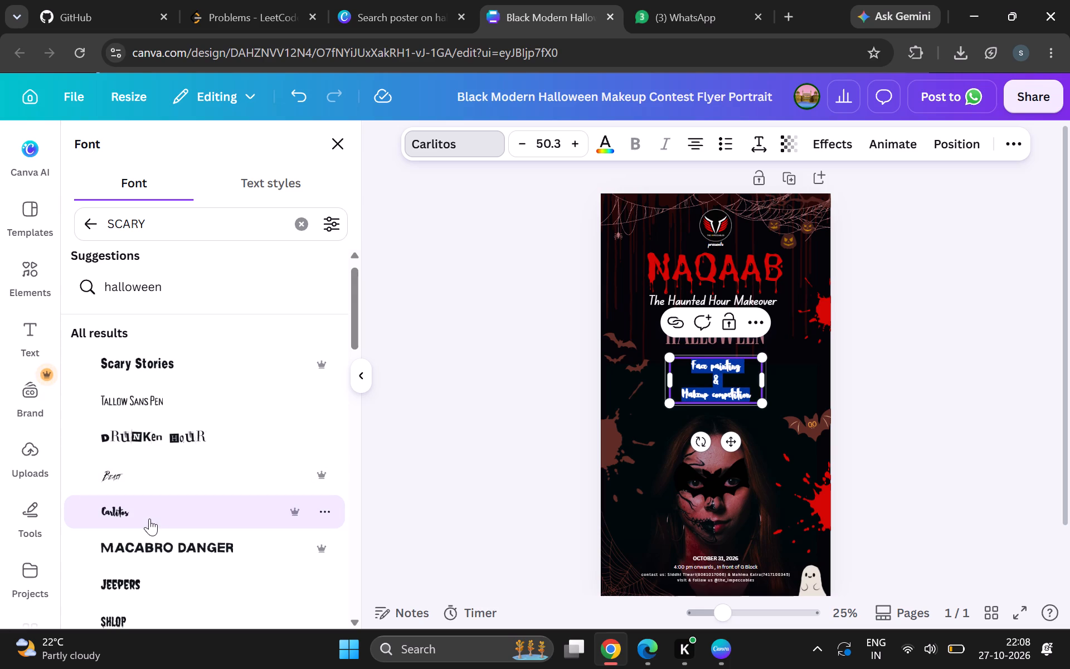
left_click(143, 355)
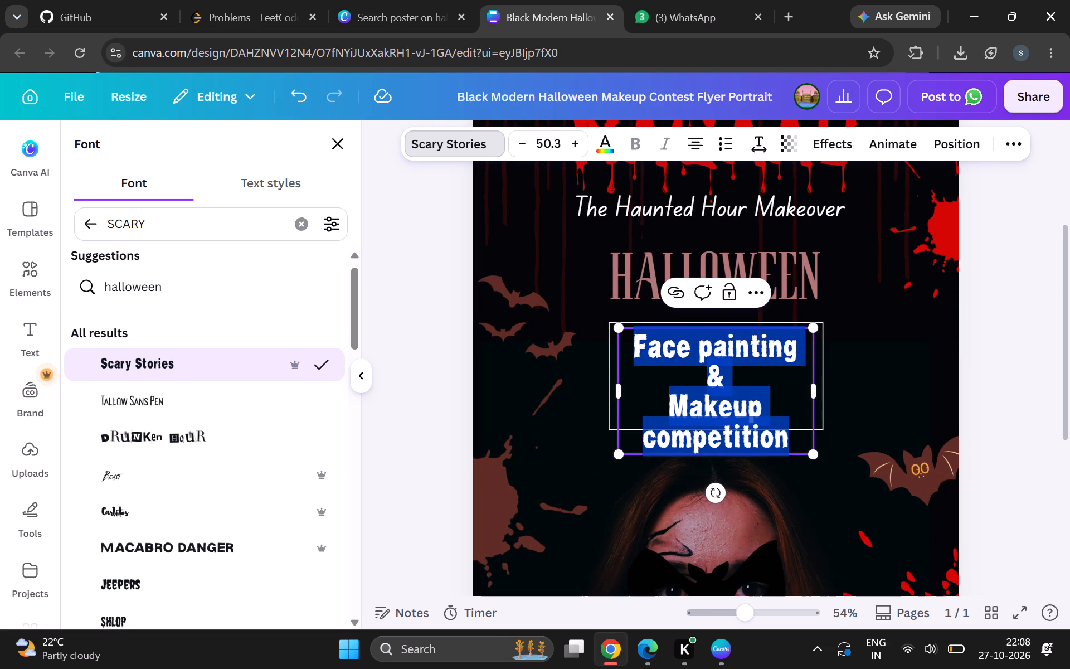
left_click(924, 368)
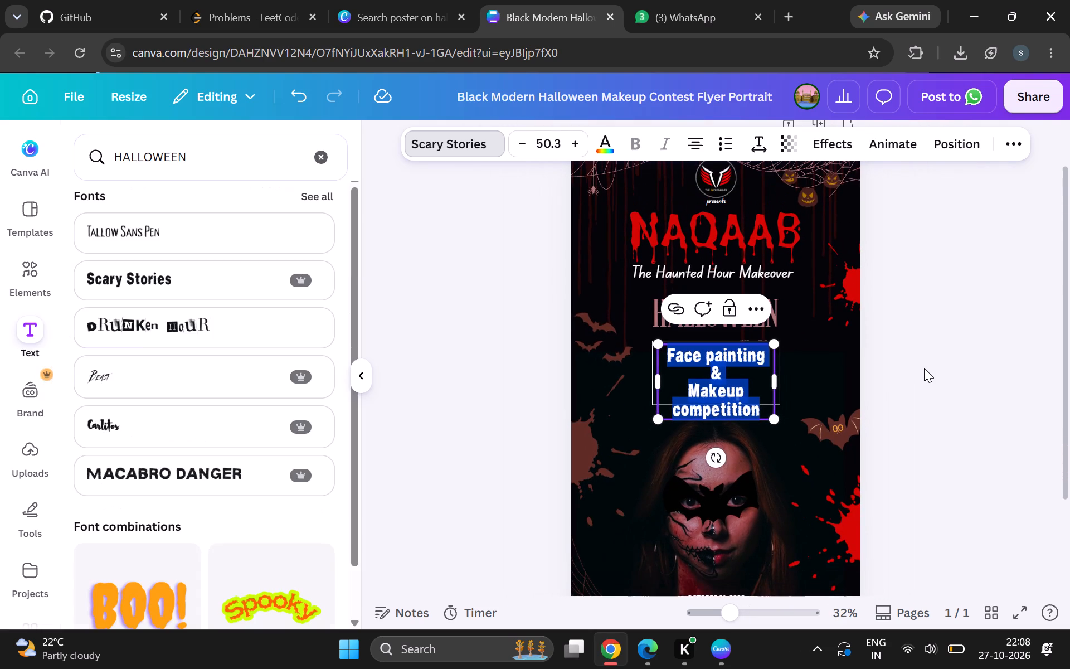
left_click(924, 368)
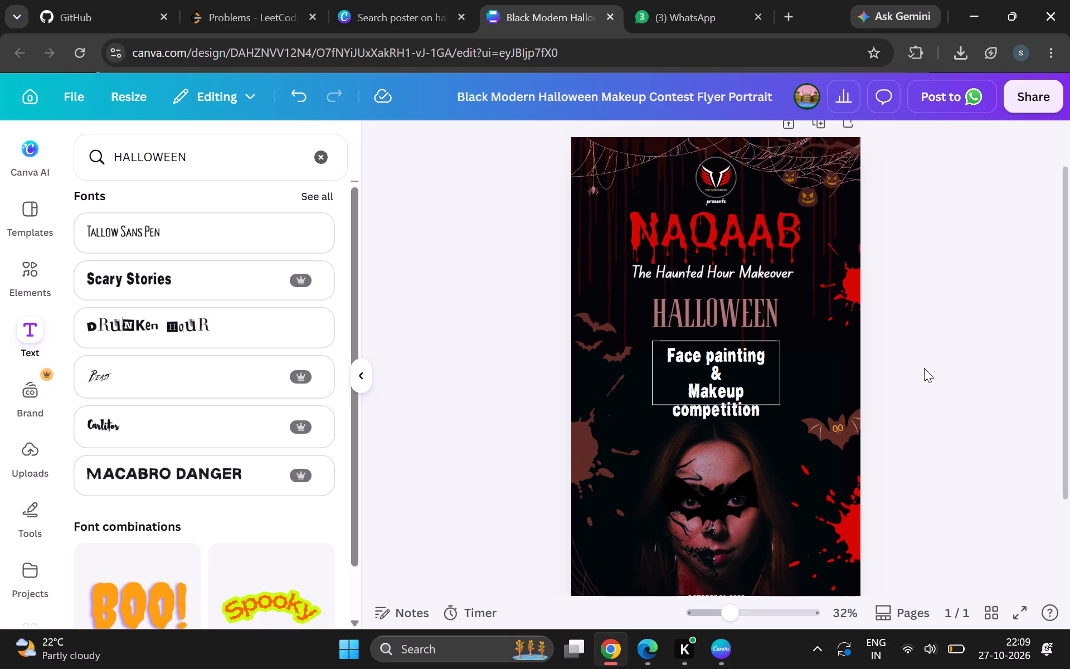
Replace the line breaks before and after the ampersand in the competition text with single spaces.
left_click(710, 377)
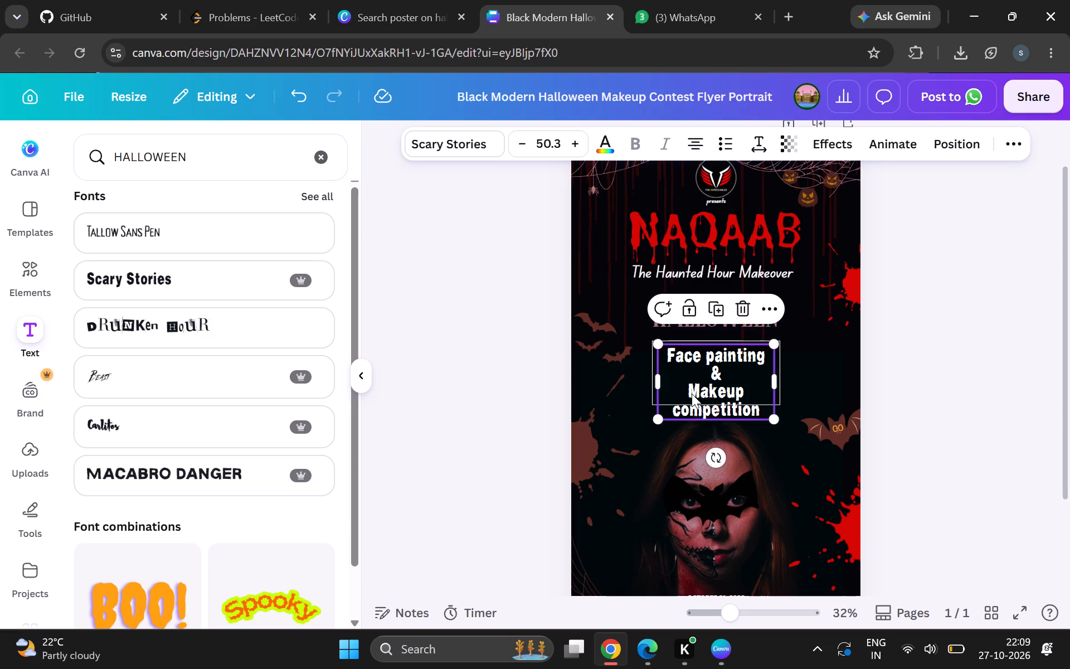
left_click(691, 394)
key("BackSpace")
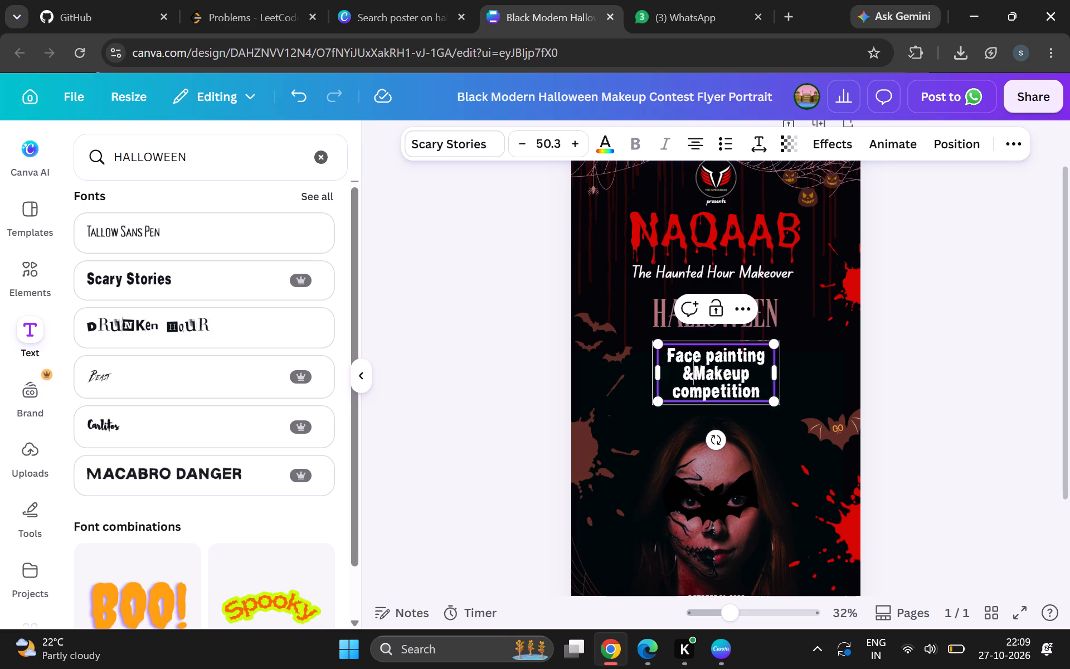
key("space")
left_click(673, 372)
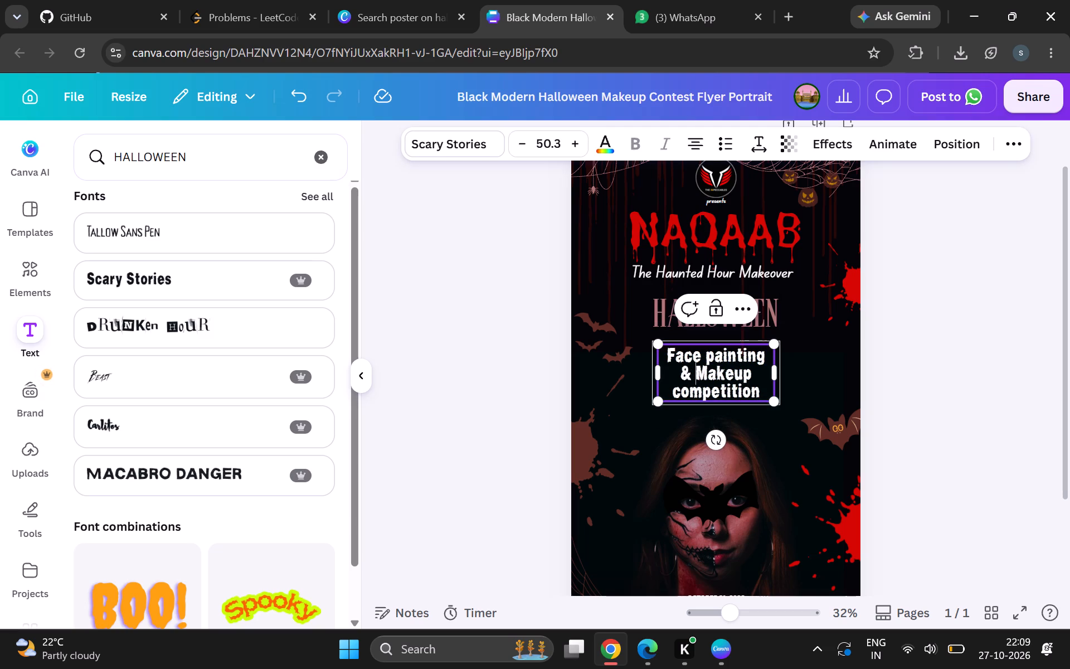
key("BackSpace")
key("space")
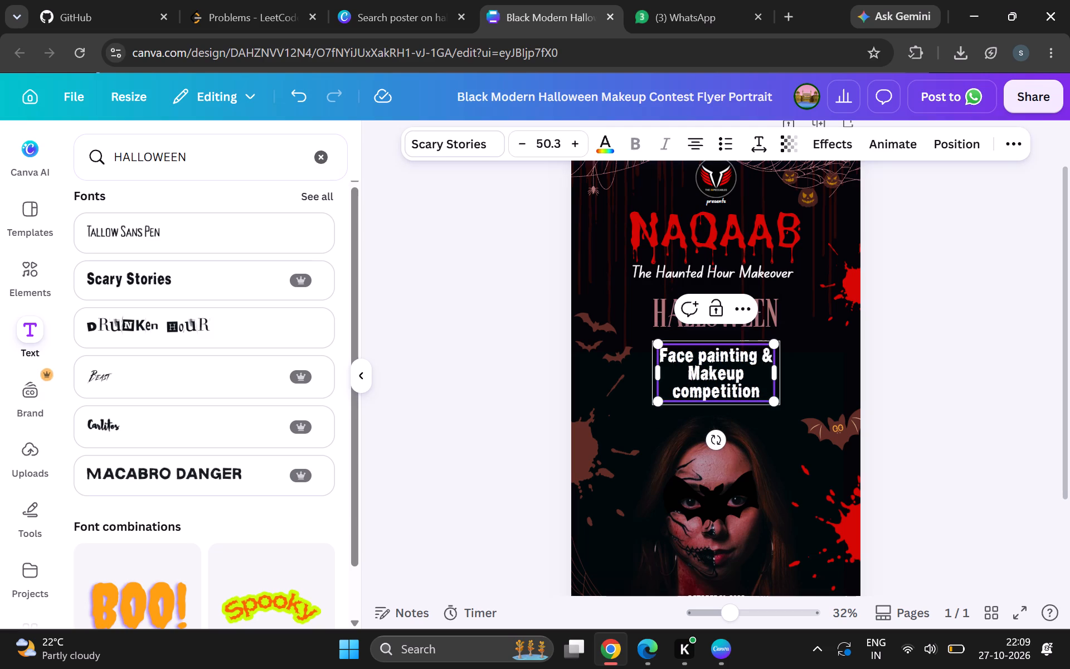
Widen the competition text box so "Face painting & Makeup" fits on its first line, with a single space after the ampersand.
left_click(684, 378)
key("BackSpace")
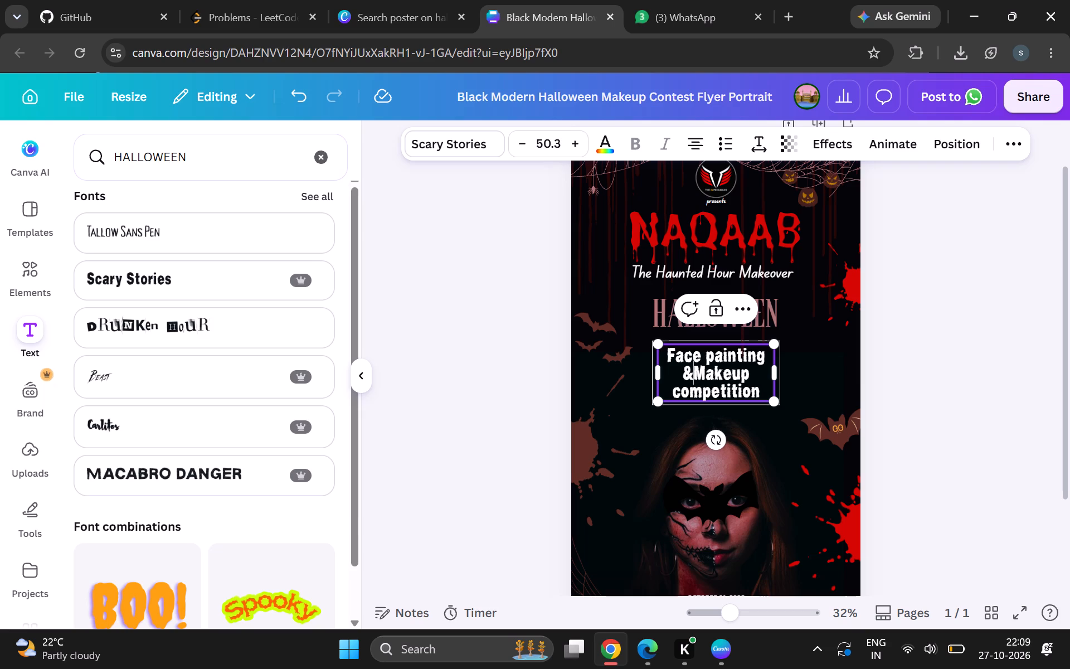
key("space")
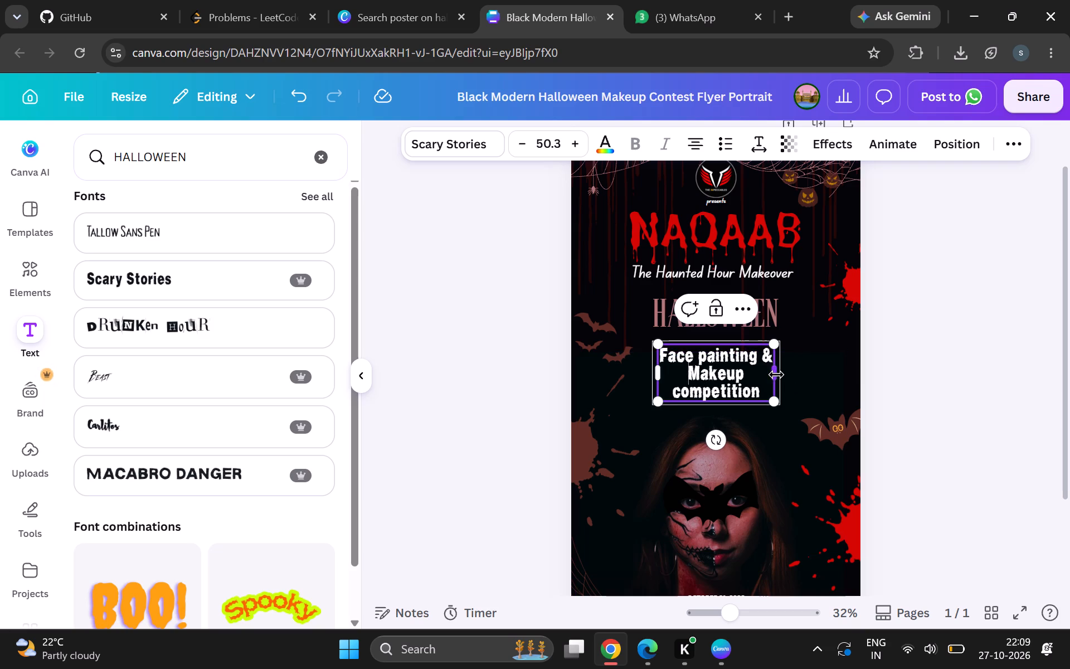
left_click_drag(776, 375, 819, 366)
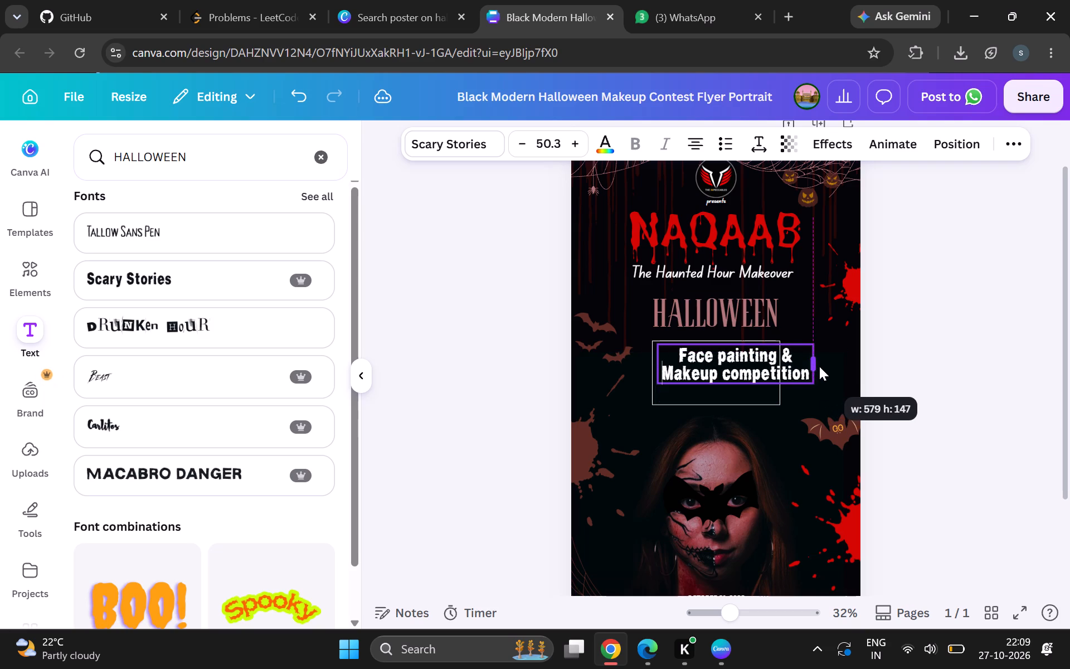
left_click_drag(819, 366, 831, 365)
key("BackSpace")
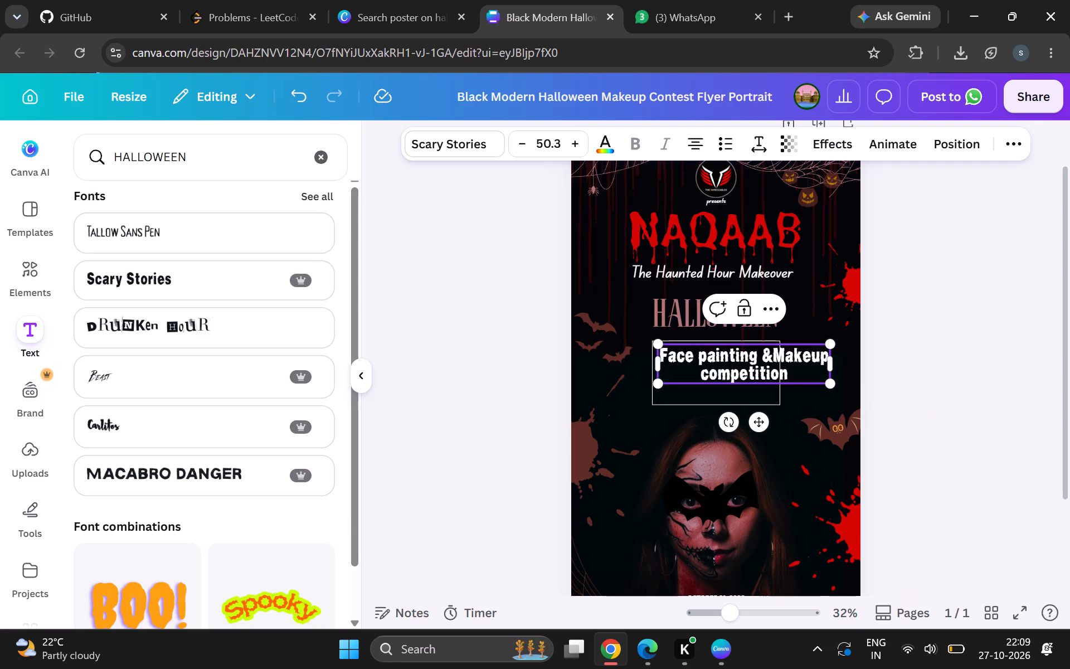
key("space")
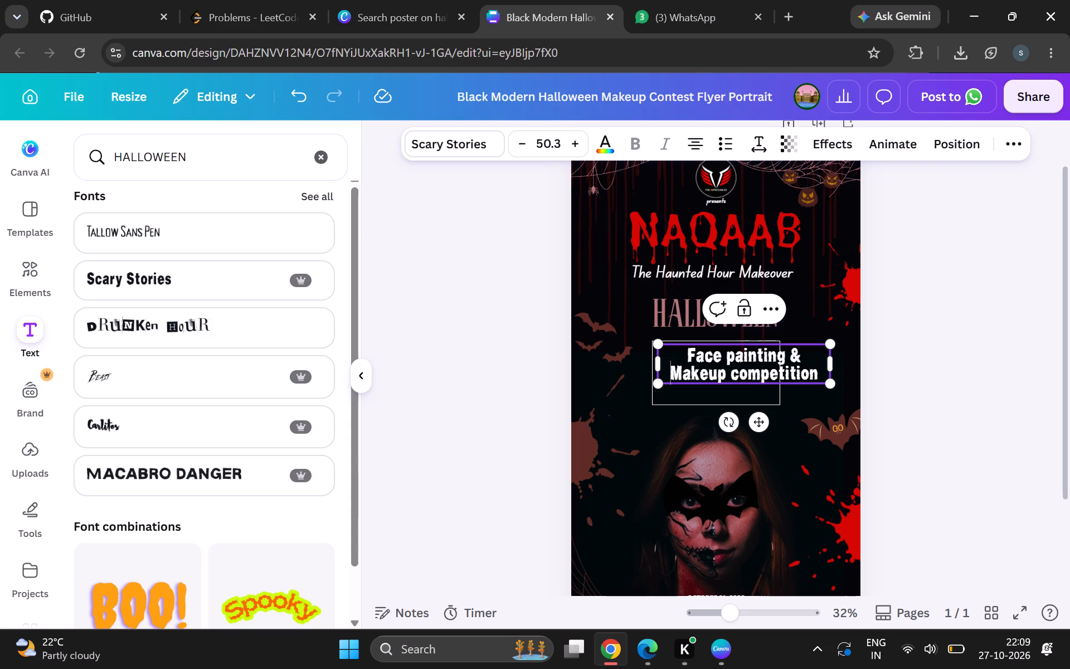
left_click_drag(836, 366, 860, 365)
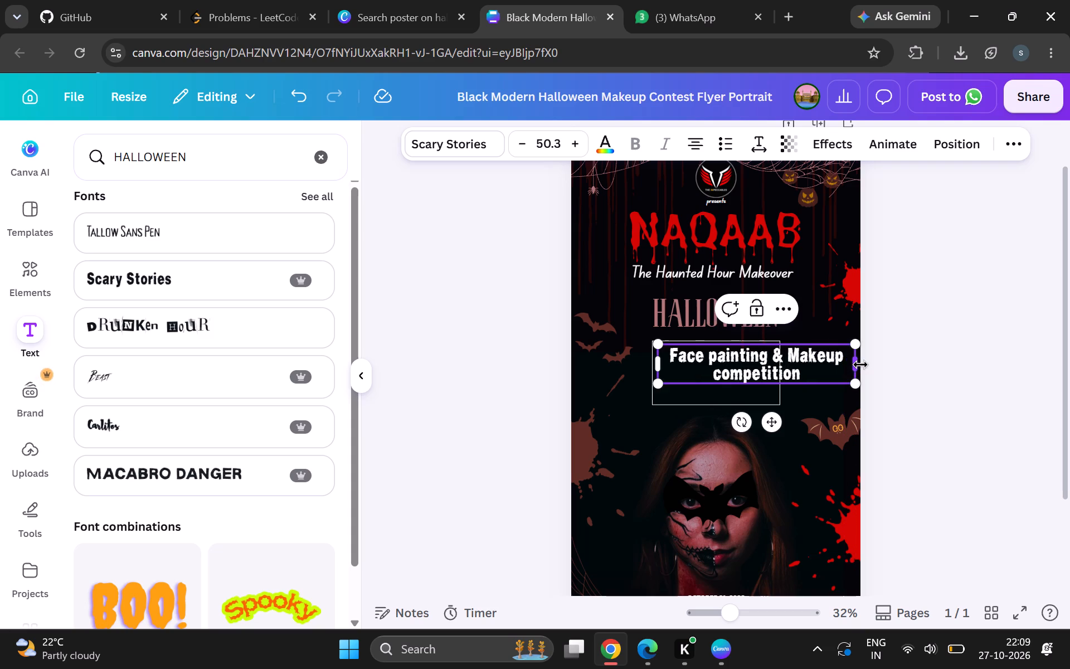
left_click(923, 396)
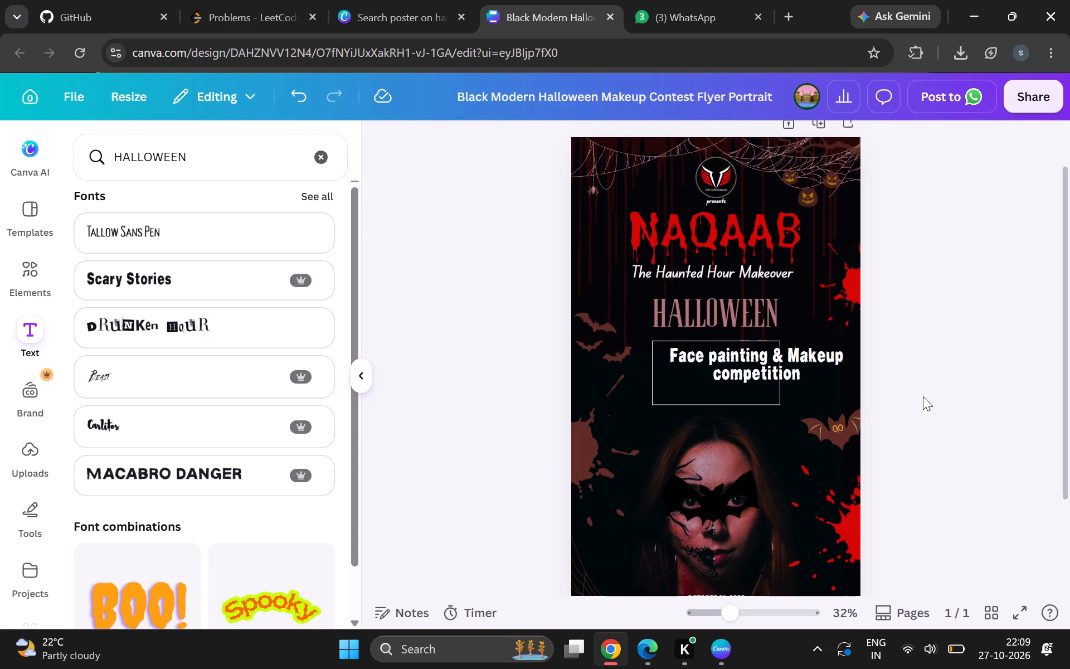
Move the rectangular outline around the competition text down onto the woman's forehead.
left_click(723, 398)
left_click_drag(723, 398, 708, 481)
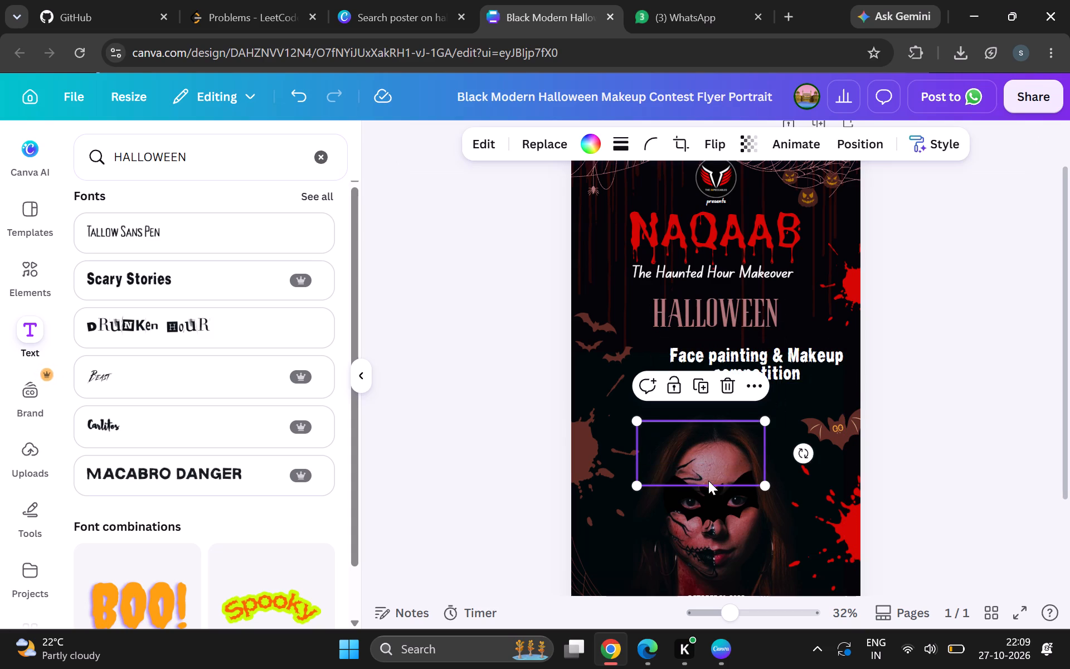
Center the competition text horizontally on the flyer, just below the HALLOWEEN heading, and deselect it.
left_click(786, 356)
left_click_drag(786, 356, 748, 353)
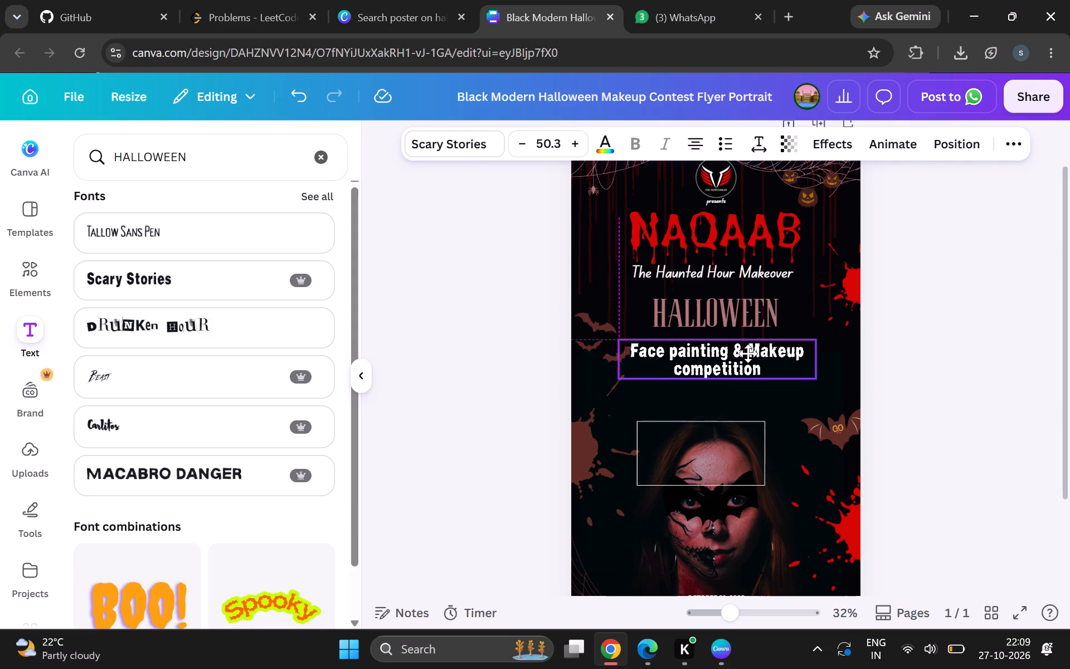
left_click_drag(748, 353, 743, 351)
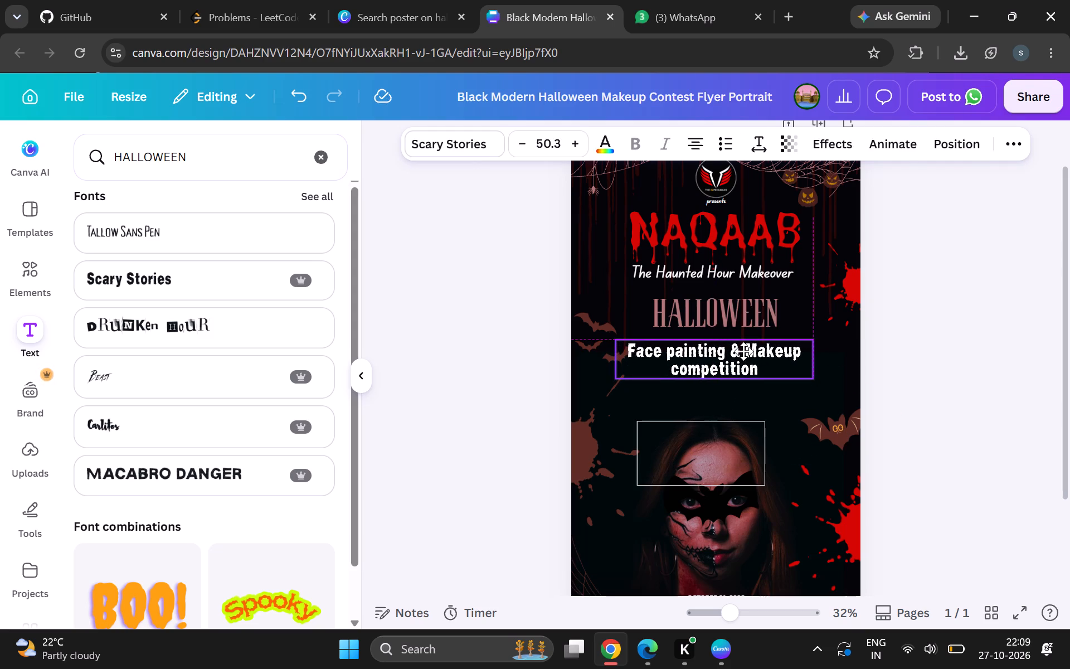
left_click_drag(743, 351, 746, 351)
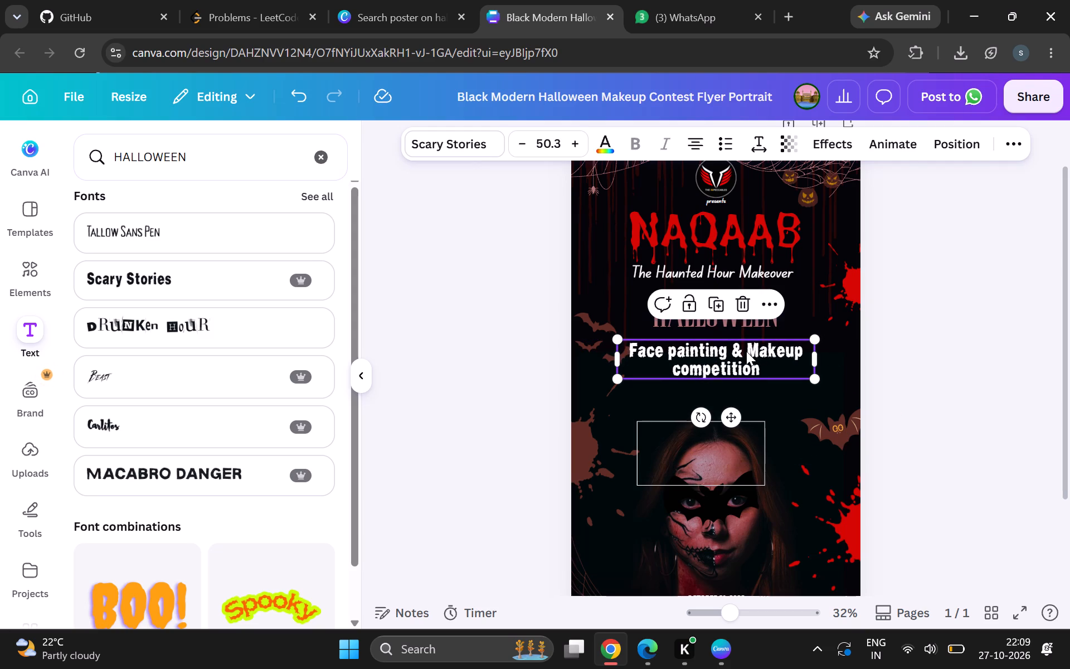
left_click(936, 399)
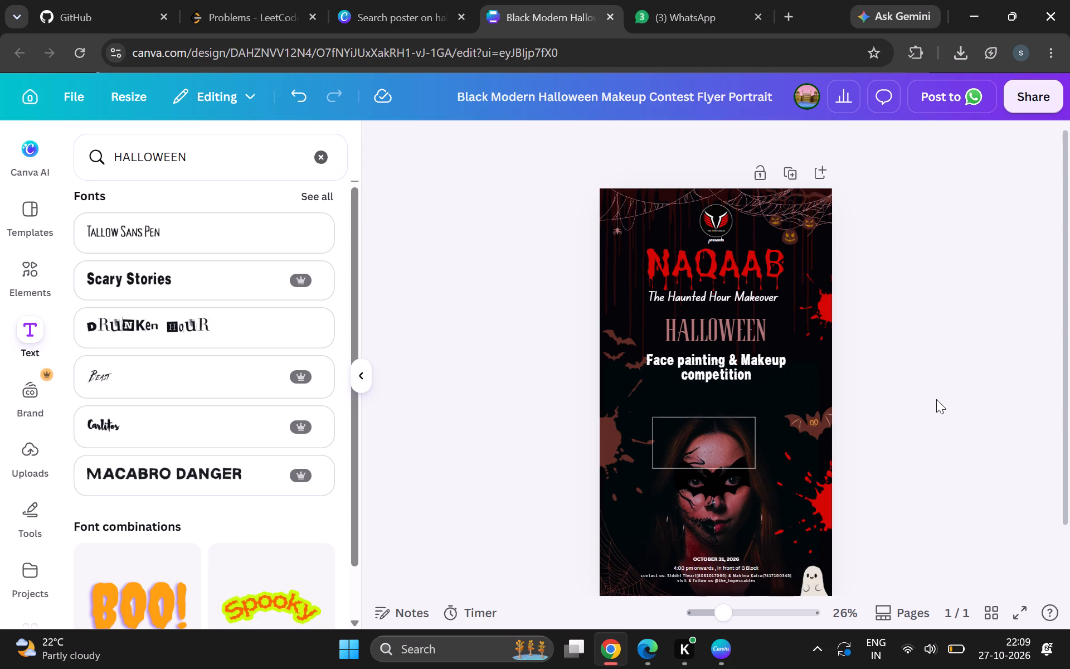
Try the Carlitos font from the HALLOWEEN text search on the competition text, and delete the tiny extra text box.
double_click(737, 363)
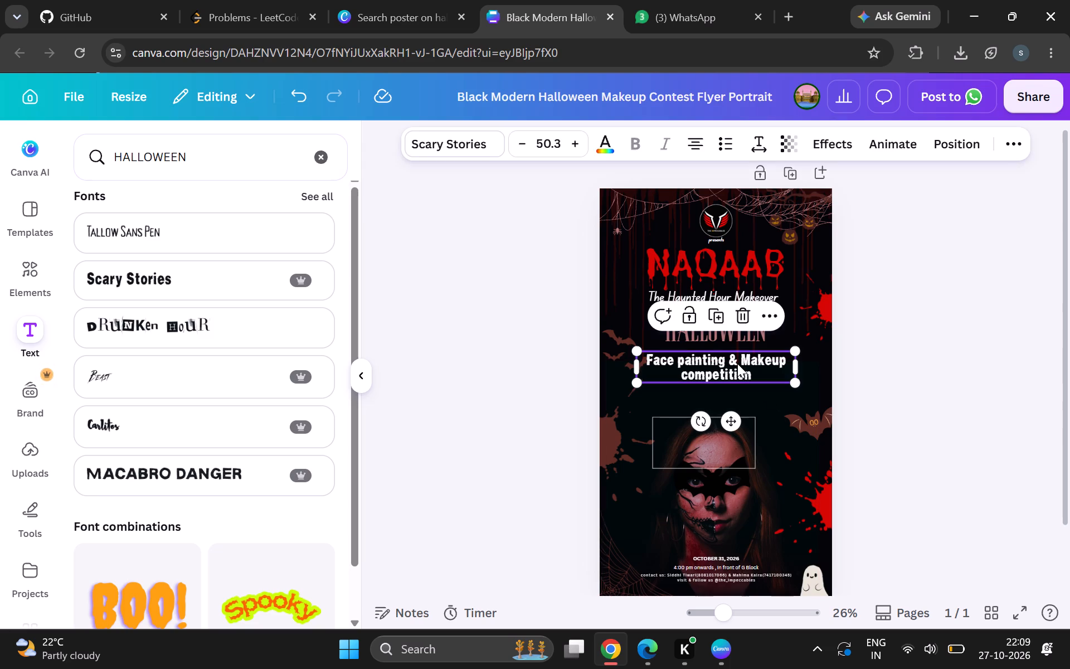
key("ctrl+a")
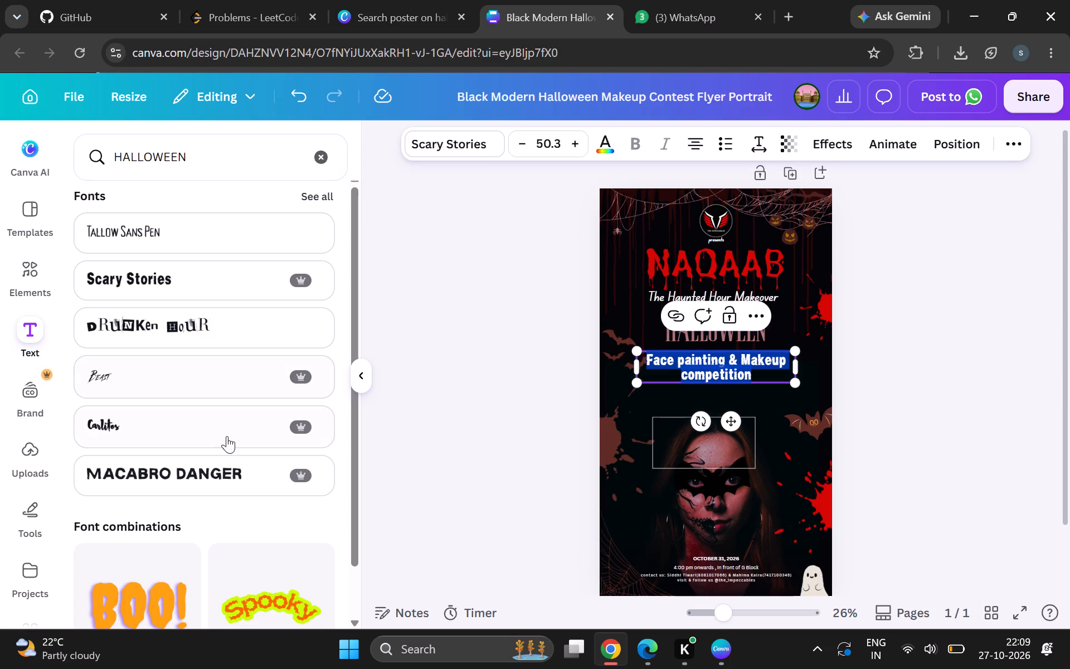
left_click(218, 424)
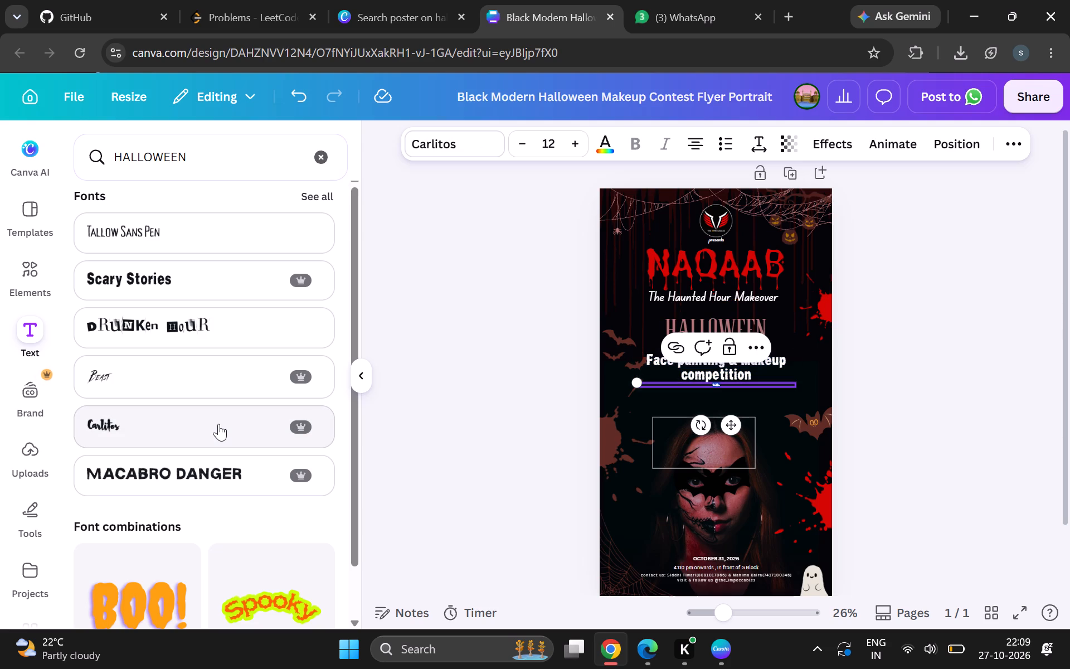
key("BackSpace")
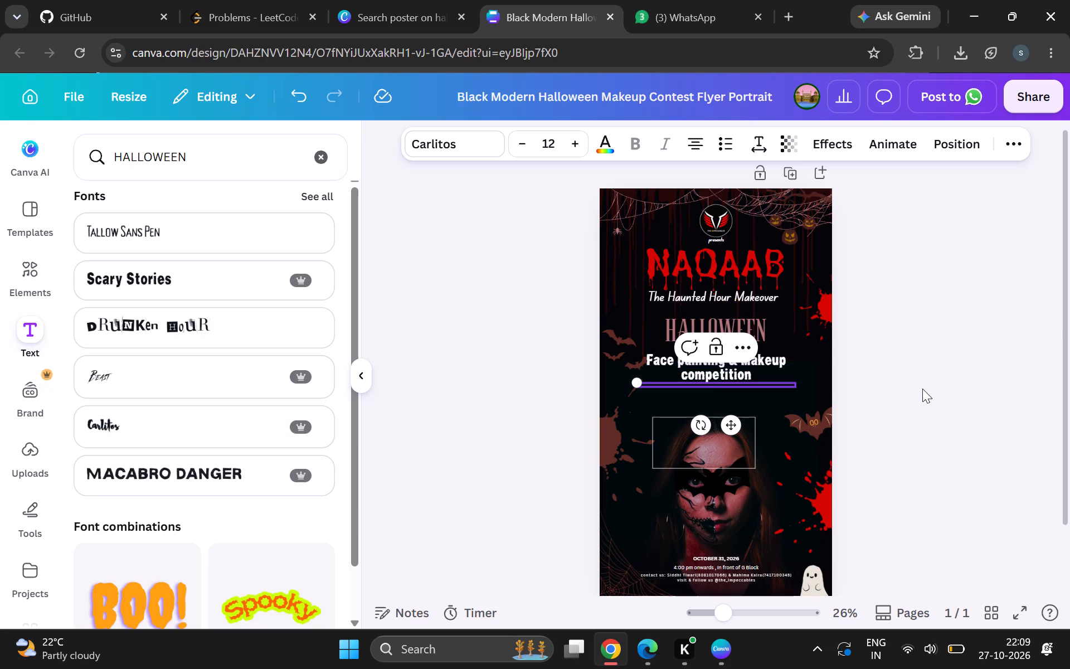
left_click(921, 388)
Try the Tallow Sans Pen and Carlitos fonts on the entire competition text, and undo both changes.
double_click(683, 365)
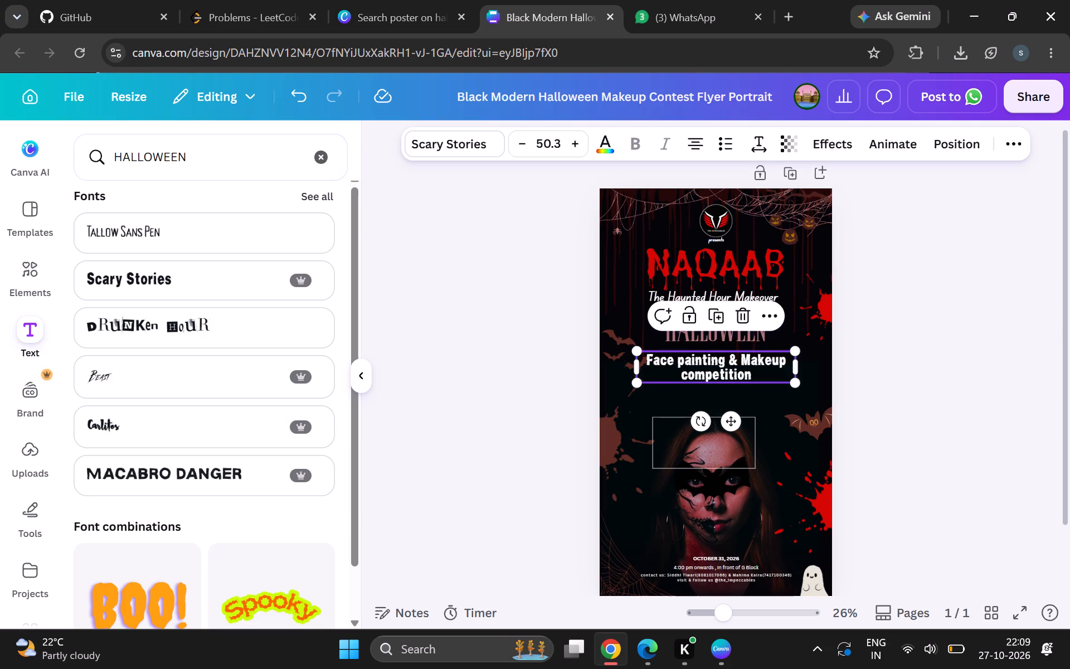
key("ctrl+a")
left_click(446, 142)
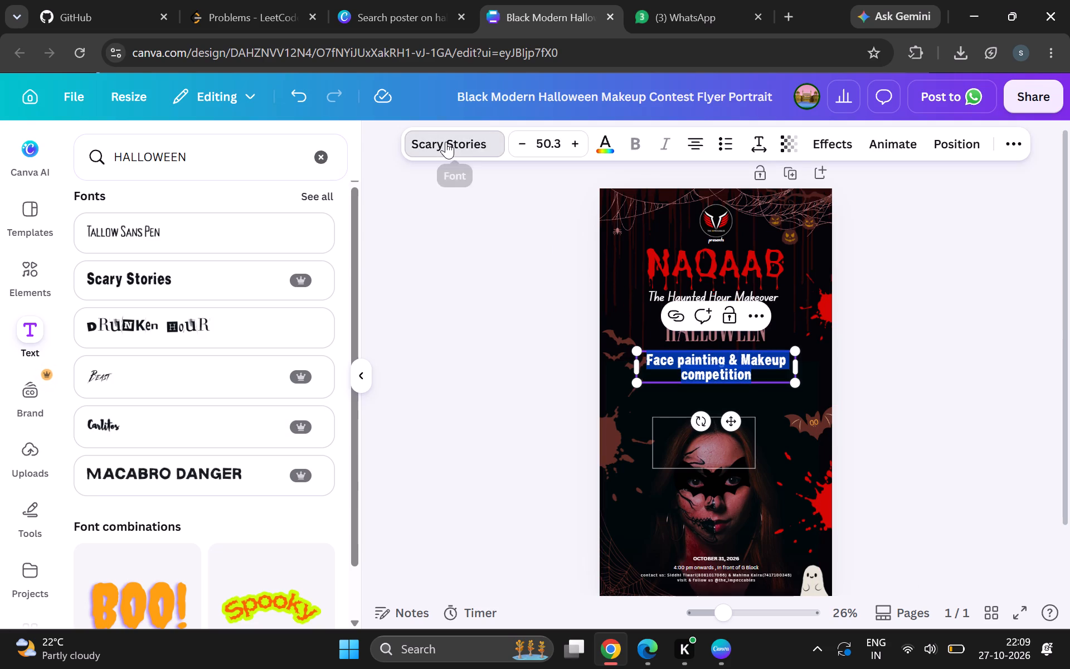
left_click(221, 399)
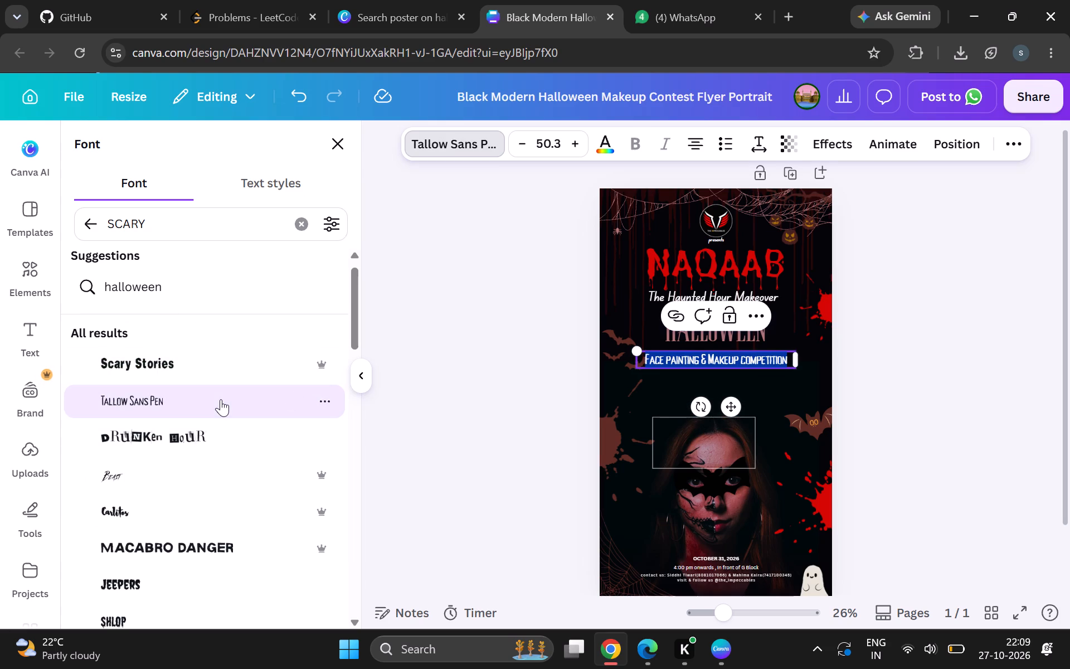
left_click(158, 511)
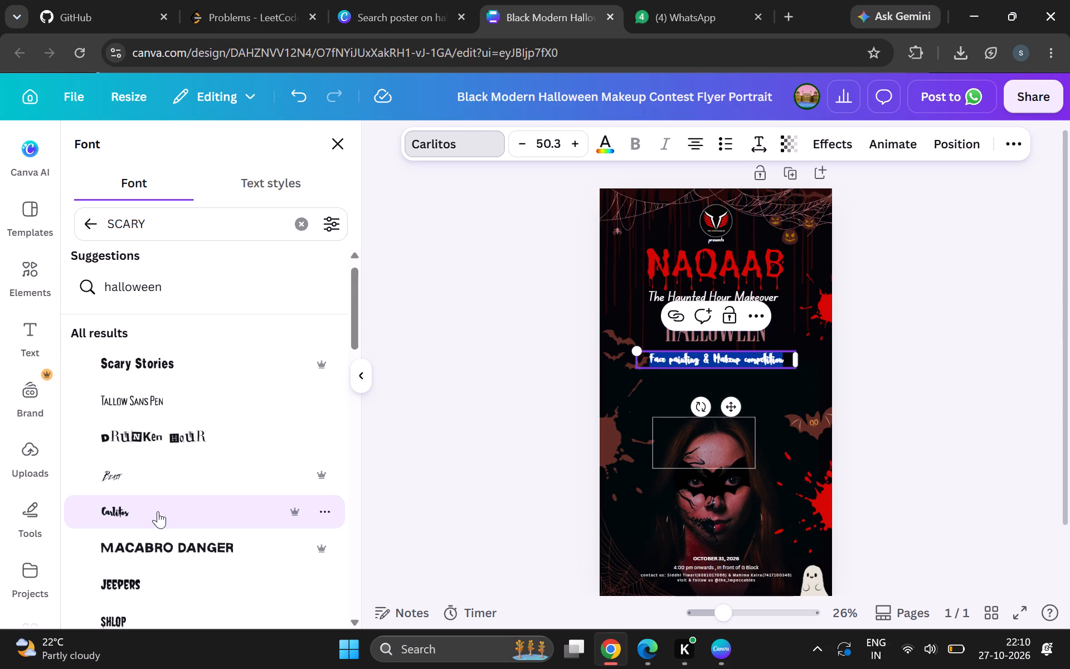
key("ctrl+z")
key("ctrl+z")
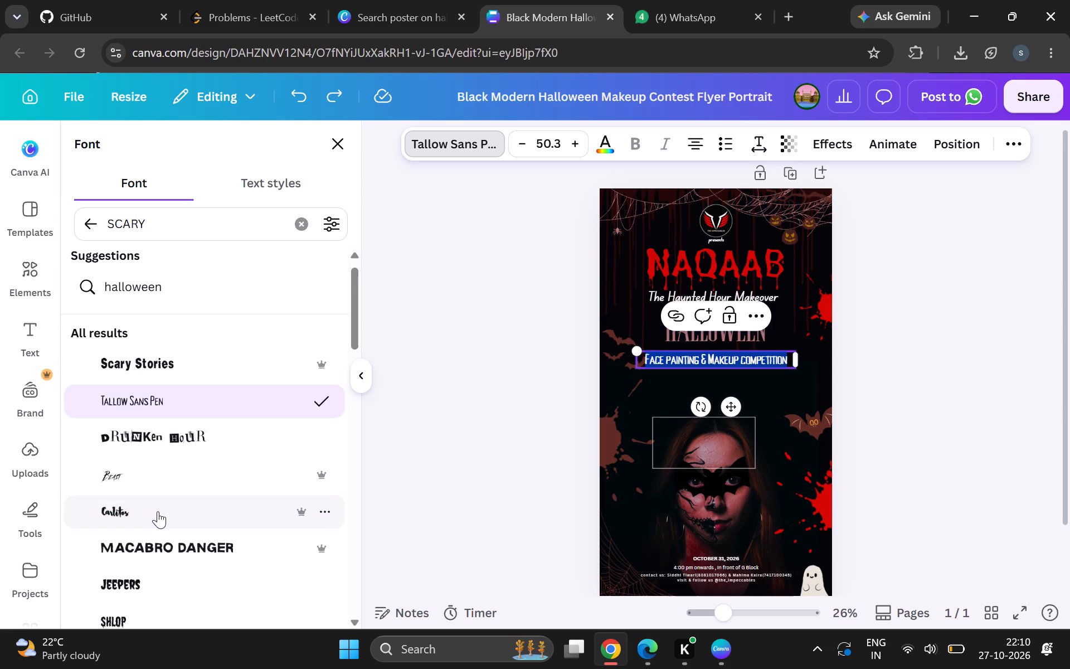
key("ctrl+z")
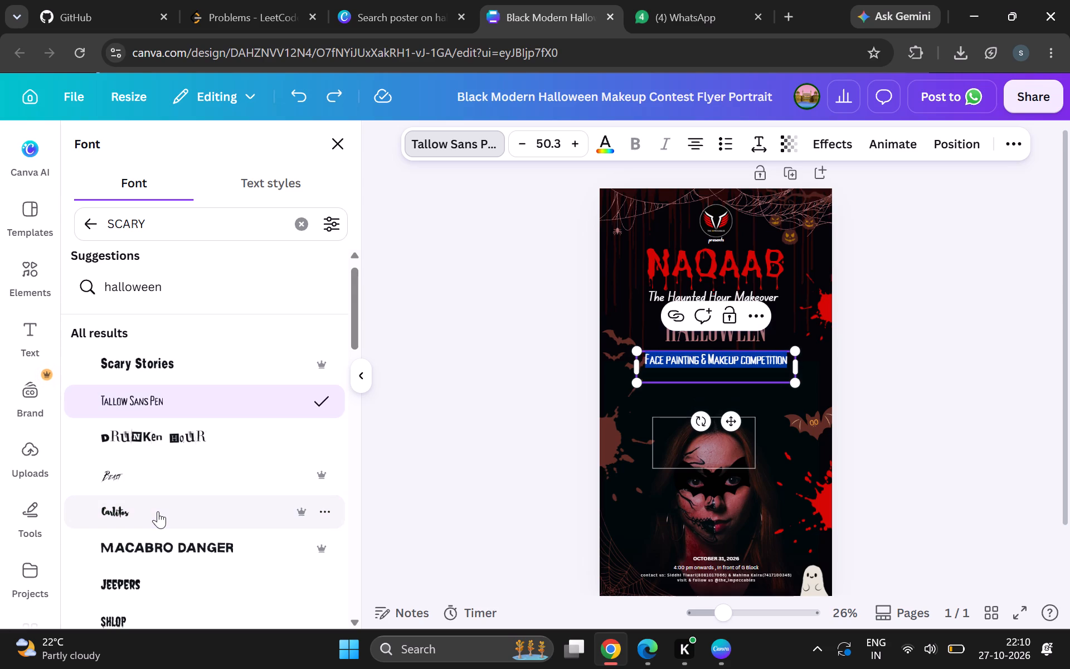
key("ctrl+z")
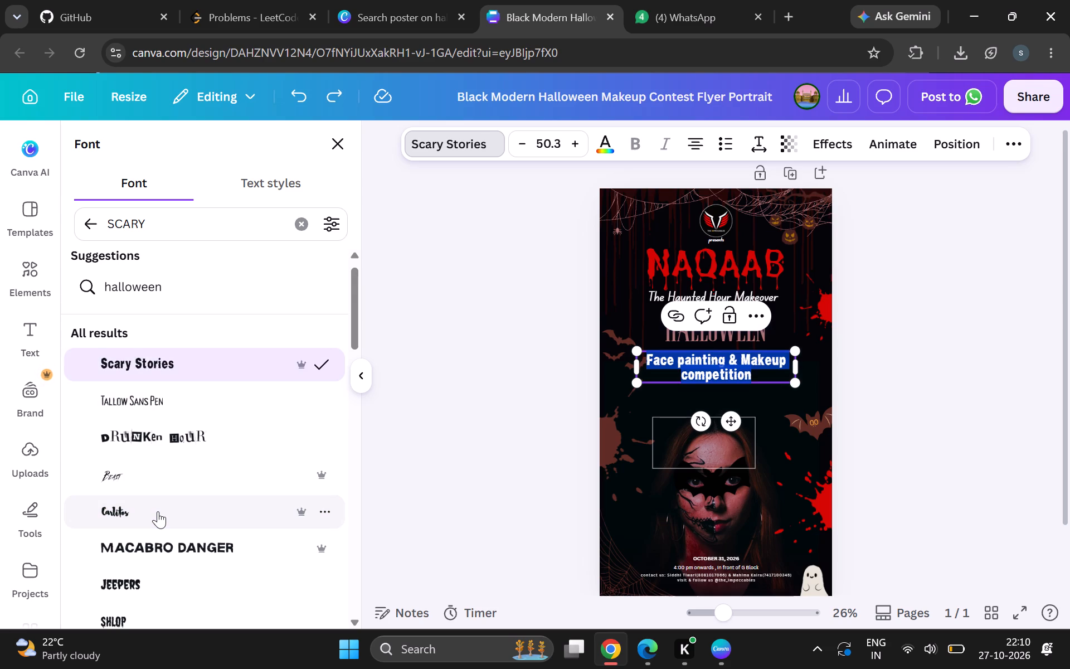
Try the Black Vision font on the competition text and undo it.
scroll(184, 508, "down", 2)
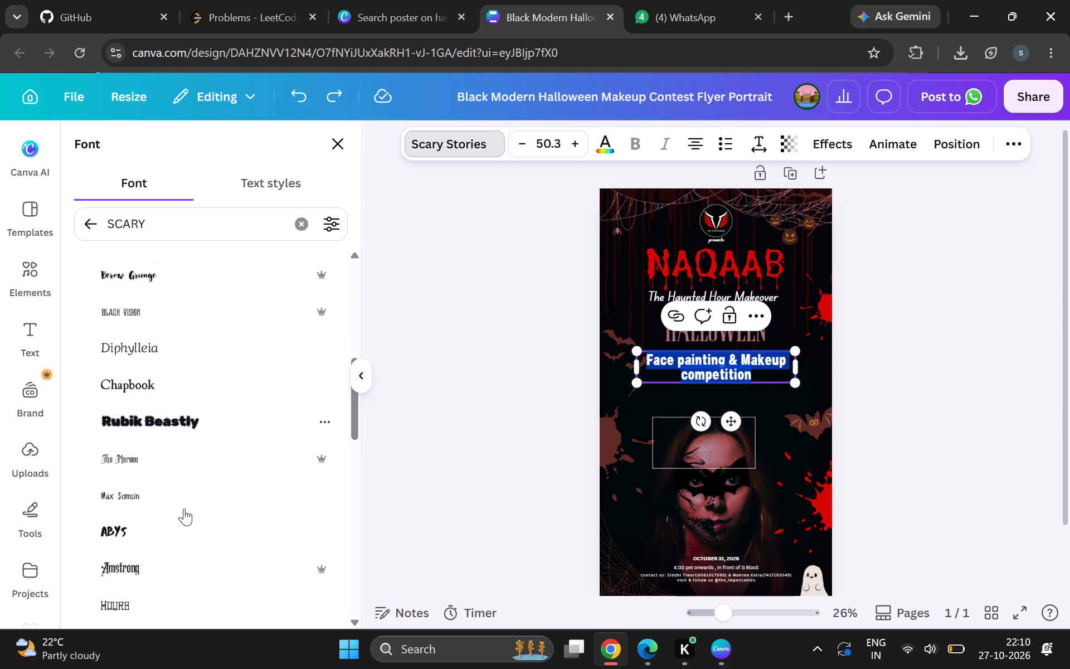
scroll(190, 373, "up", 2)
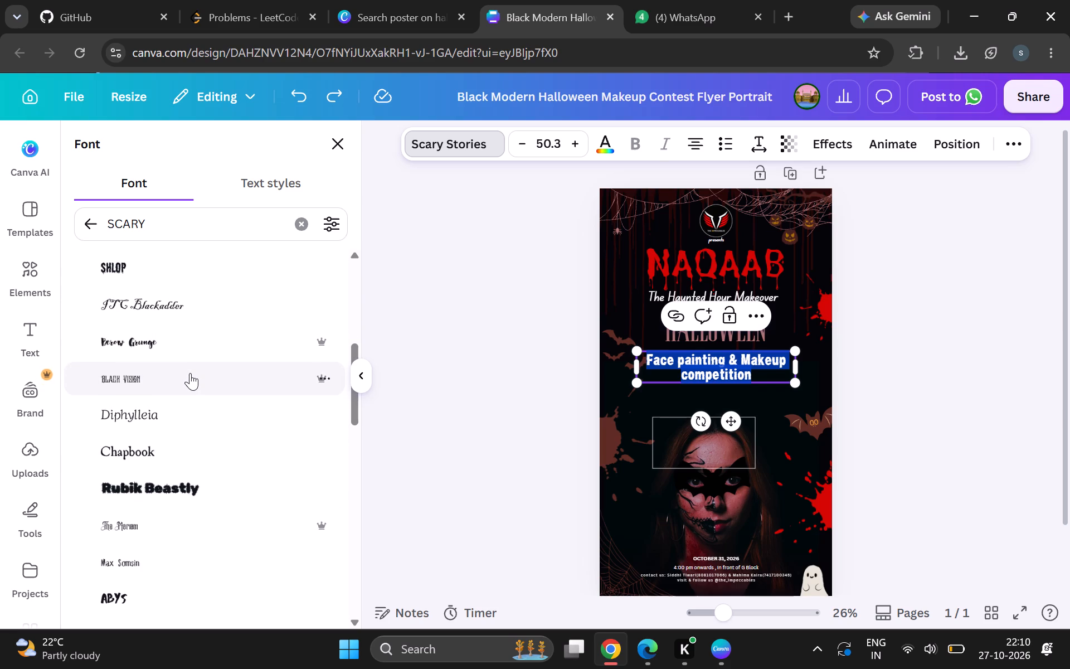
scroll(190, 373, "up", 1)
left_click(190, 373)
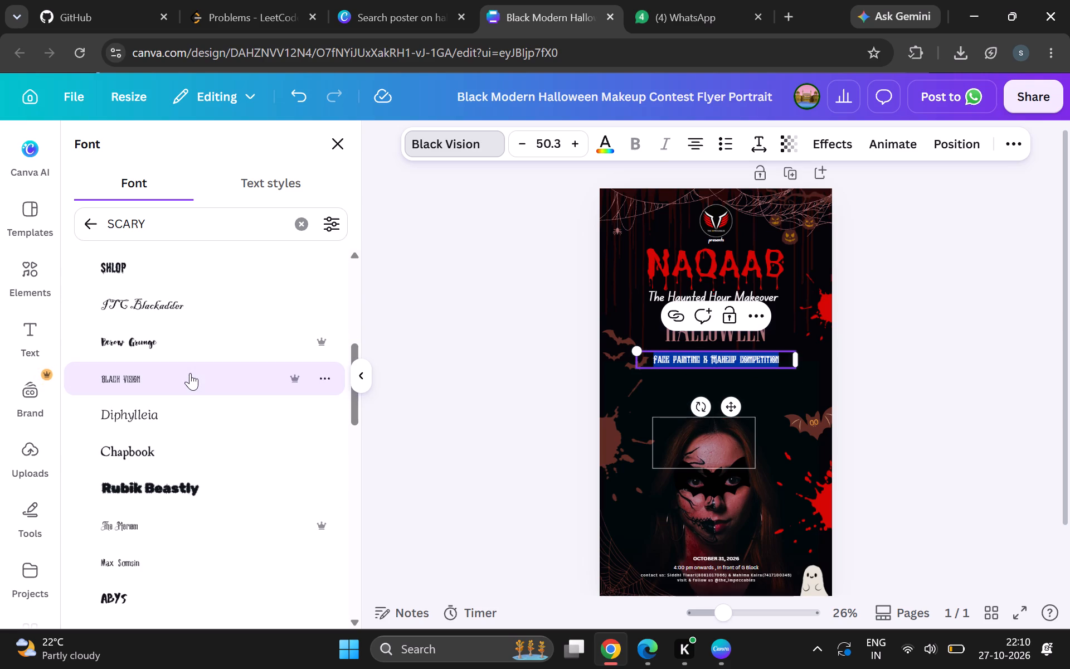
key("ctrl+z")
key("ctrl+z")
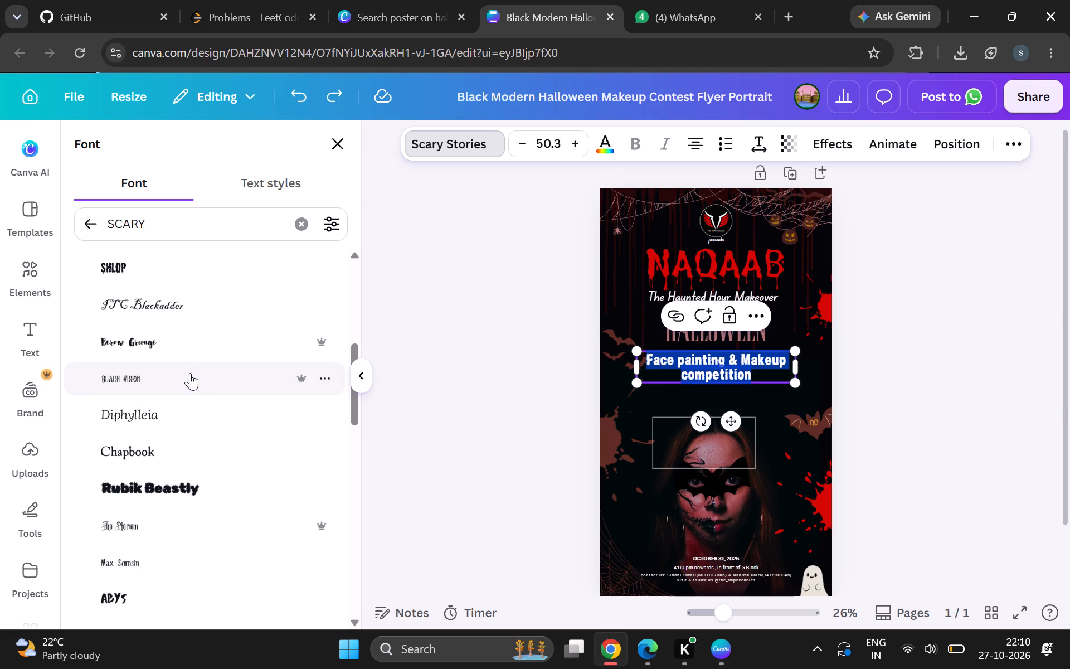
Apply the Kust font from the SCARY font results to the entire competition text, and deselect the text.
scroll(194, 557, "down", 5)
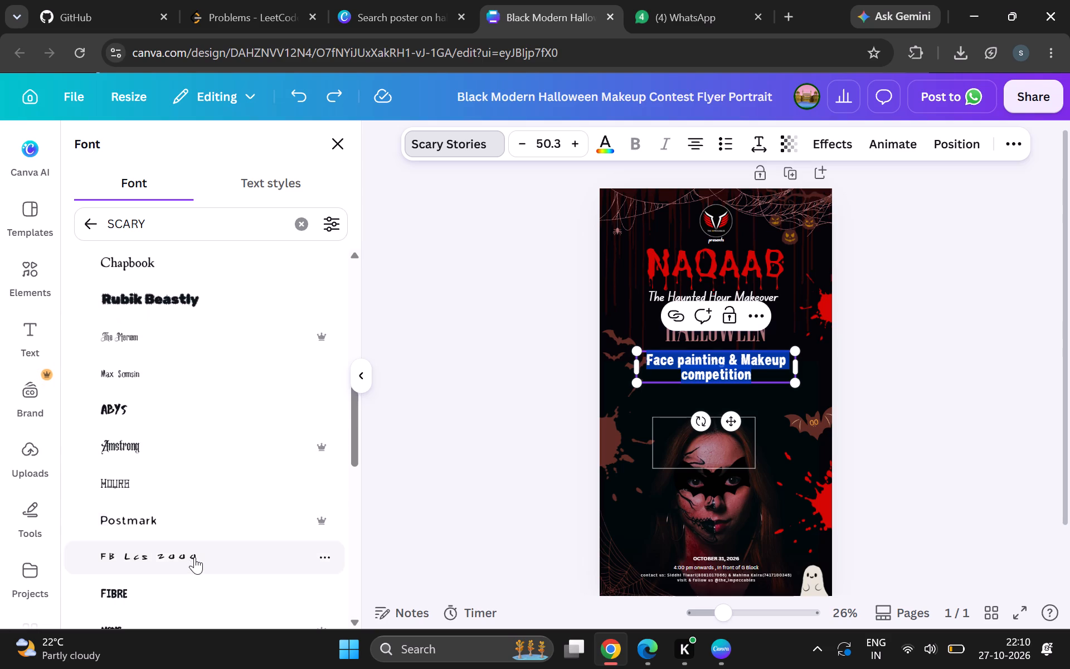
scroll(194, 557, "down", 2)
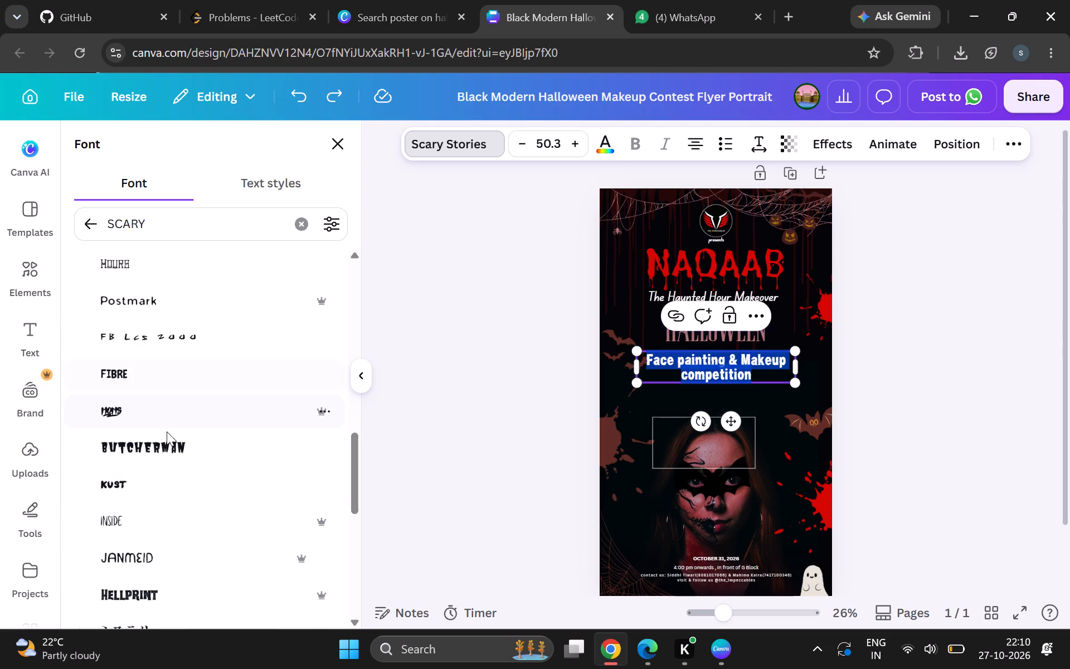
left_click(155, 479)
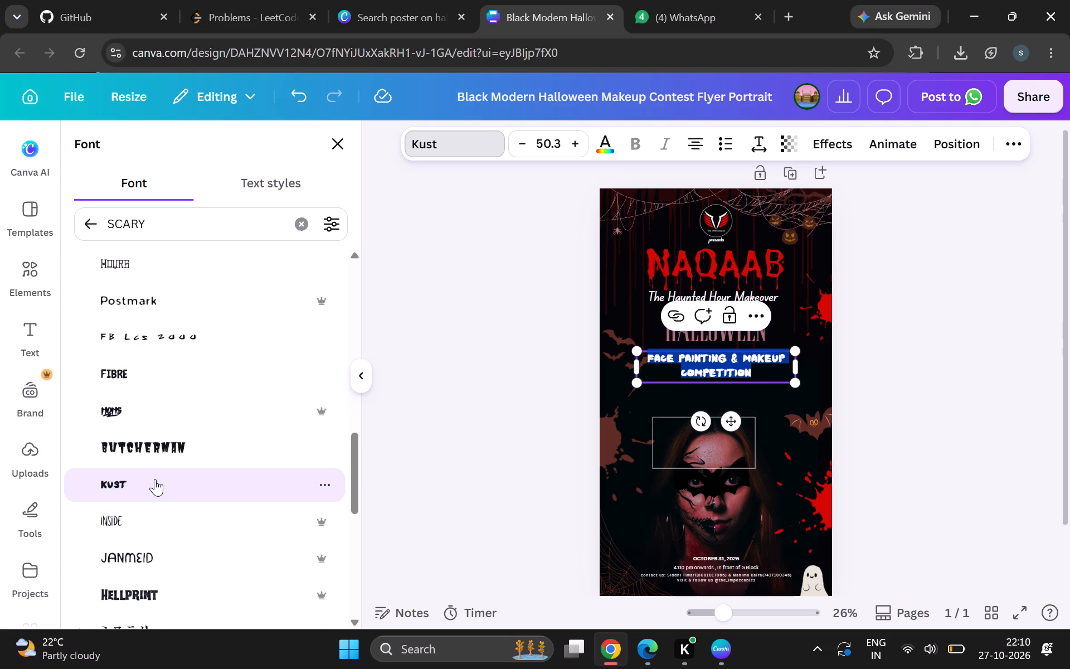
left_click(155, 479)
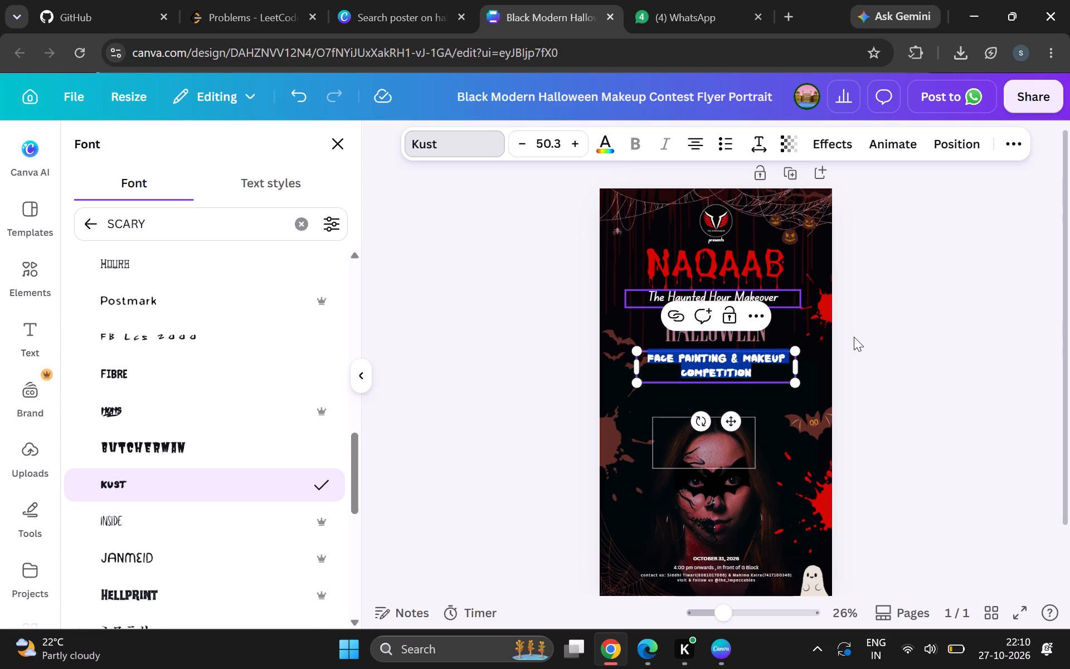
left_click(921, 386)
left_click(921, 386)
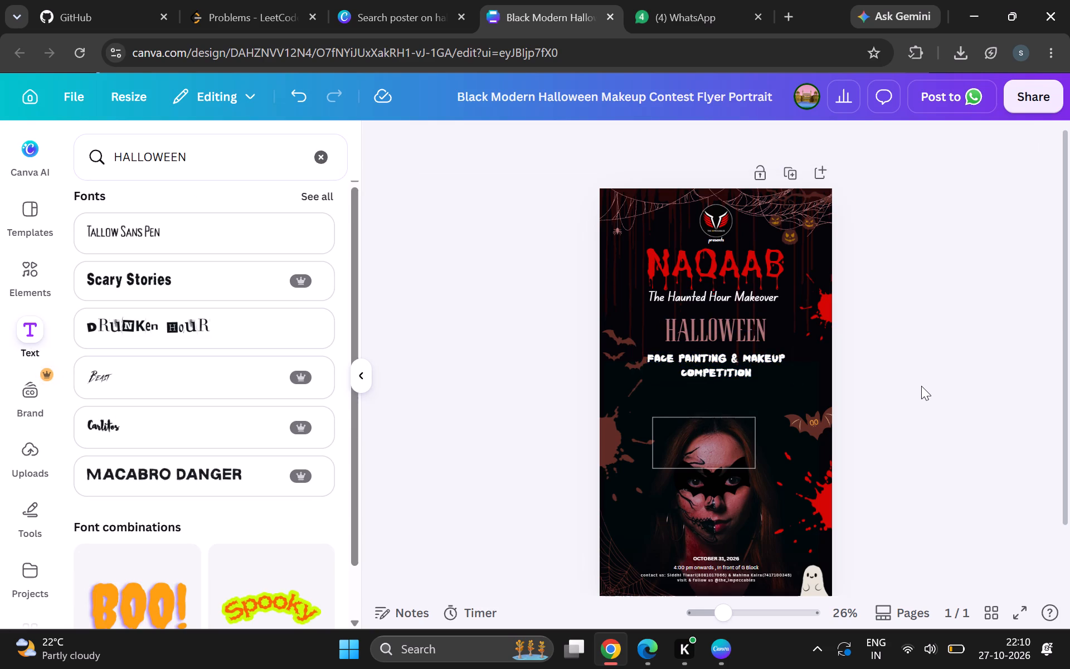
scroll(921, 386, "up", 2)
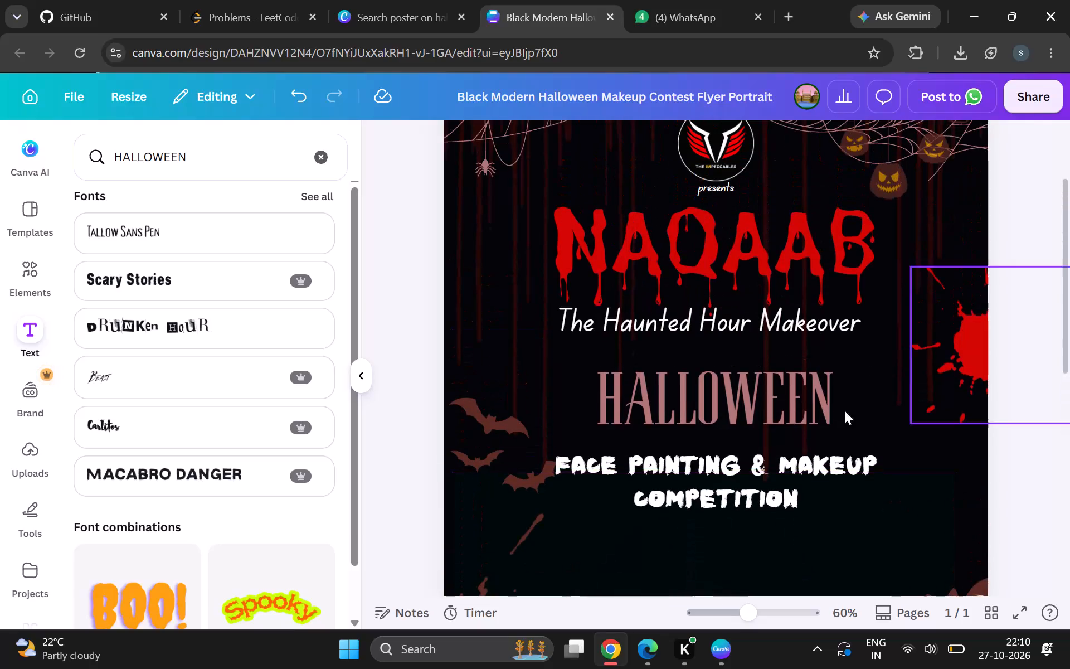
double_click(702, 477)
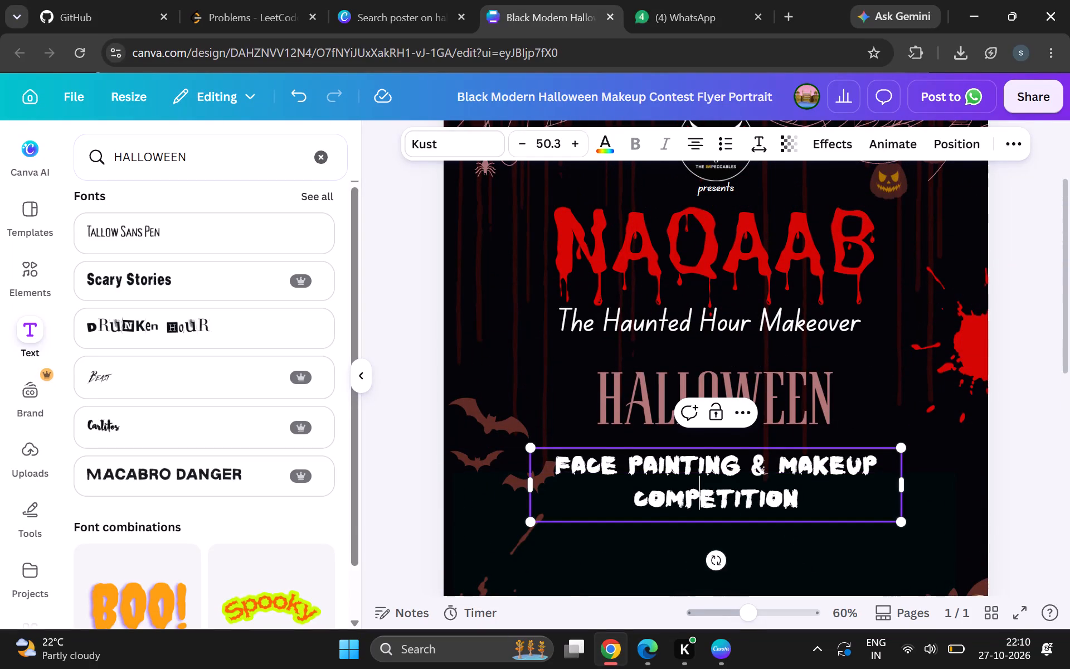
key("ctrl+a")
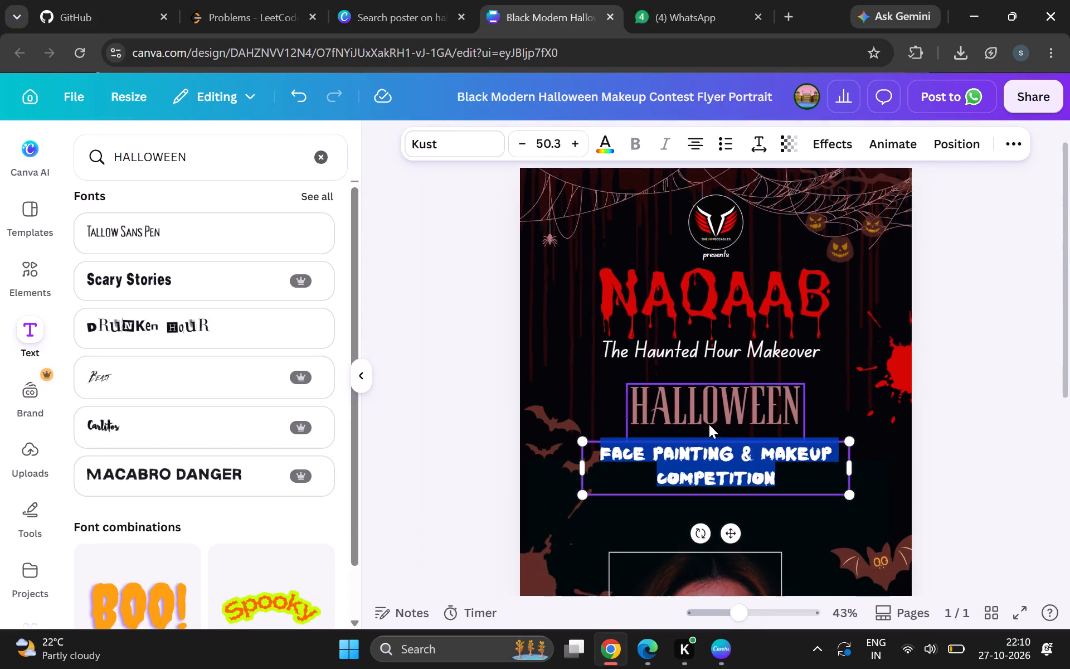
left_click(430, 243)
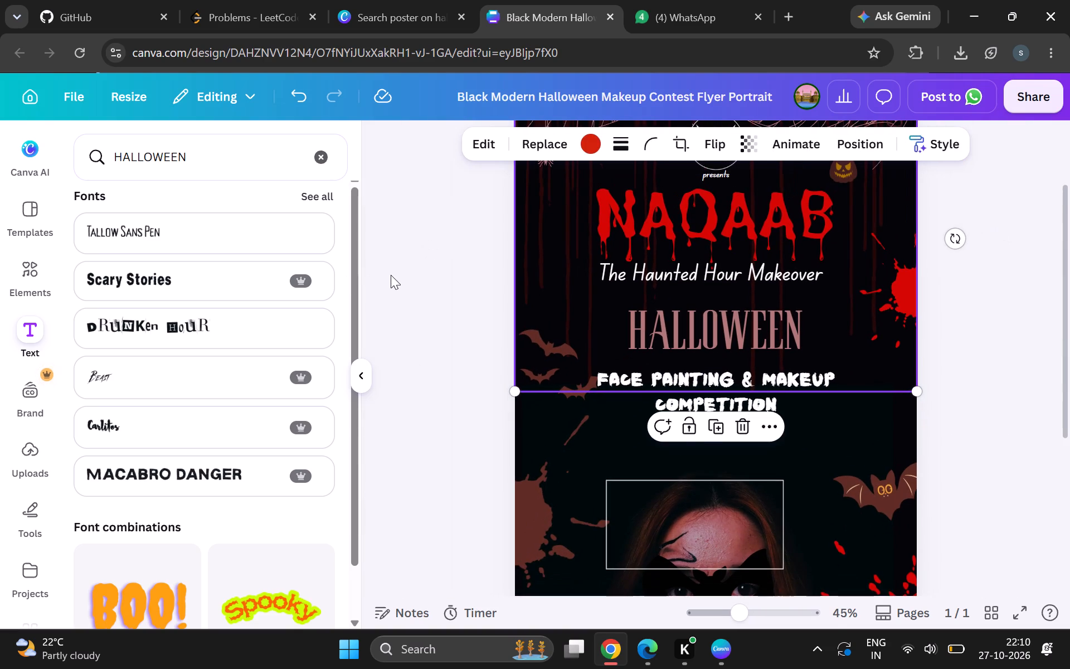
Move the thin rectangular outline from the woman's forehead up around the competition text and enlarge it to about 353 by 699.
left_click(391, 275)
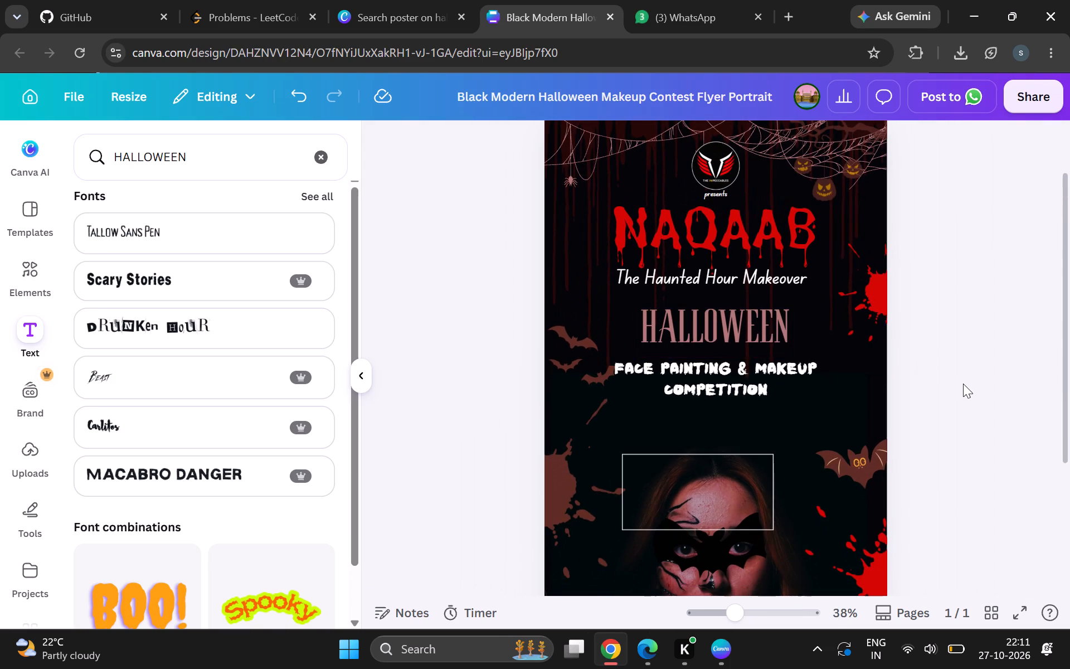
left_click(966, 385)
scroll(966, 385, "down", 1)
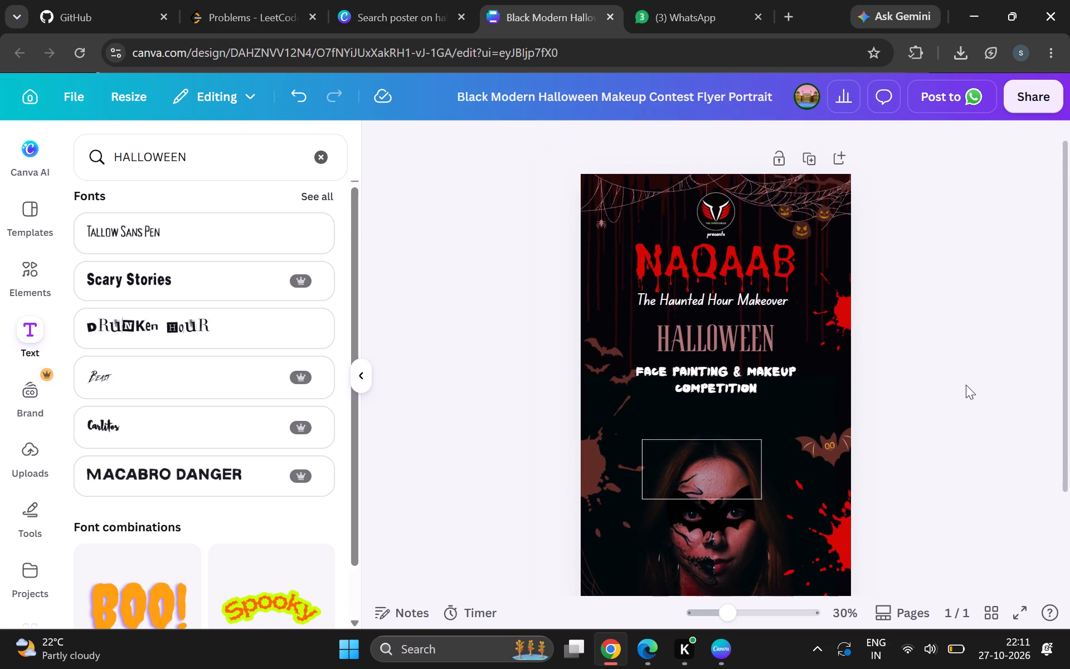
scroll(966, 385, "down", 1)
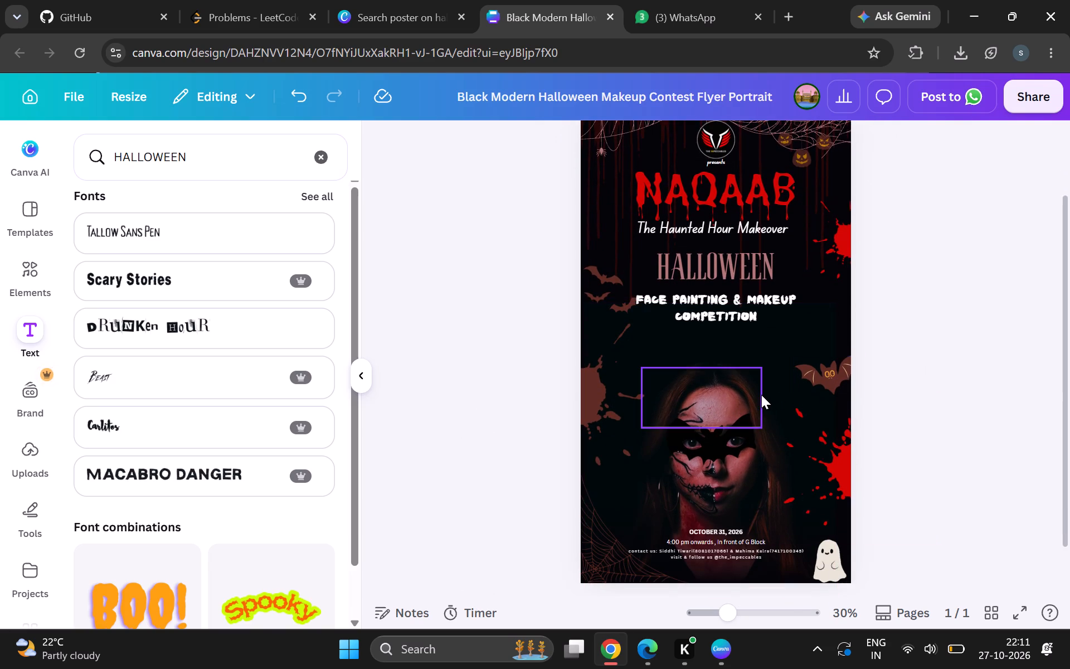
left_click(761, 395)
left_click_drag(716, 395, 701, 312)
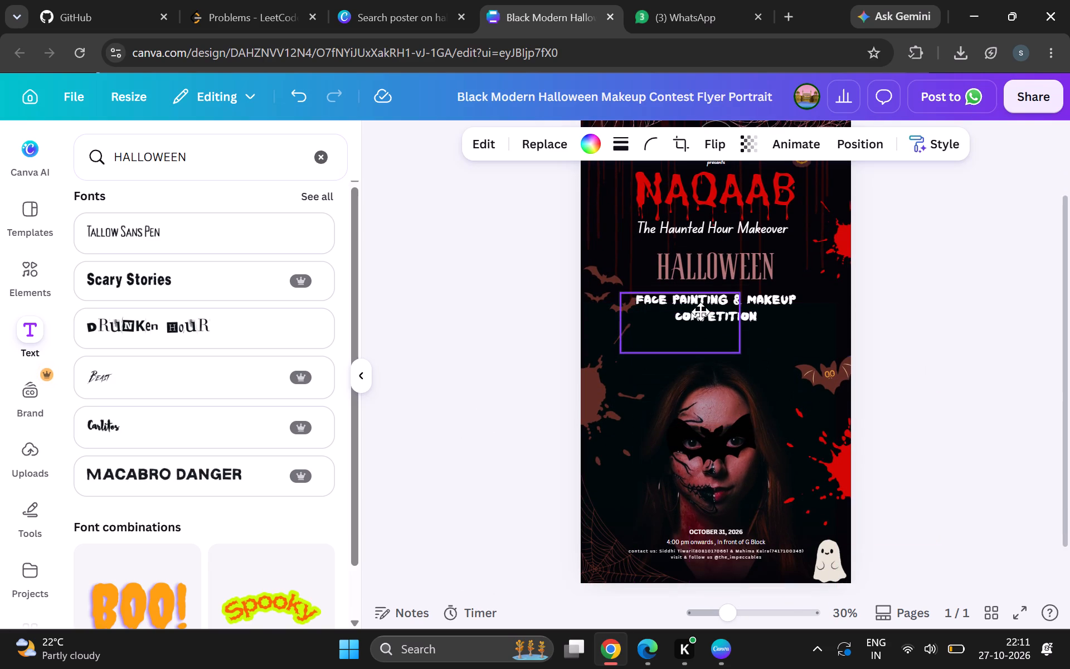
left_click_drag(701, 312, 706, 319)
left_click_drag(753, 351, 836, 316)
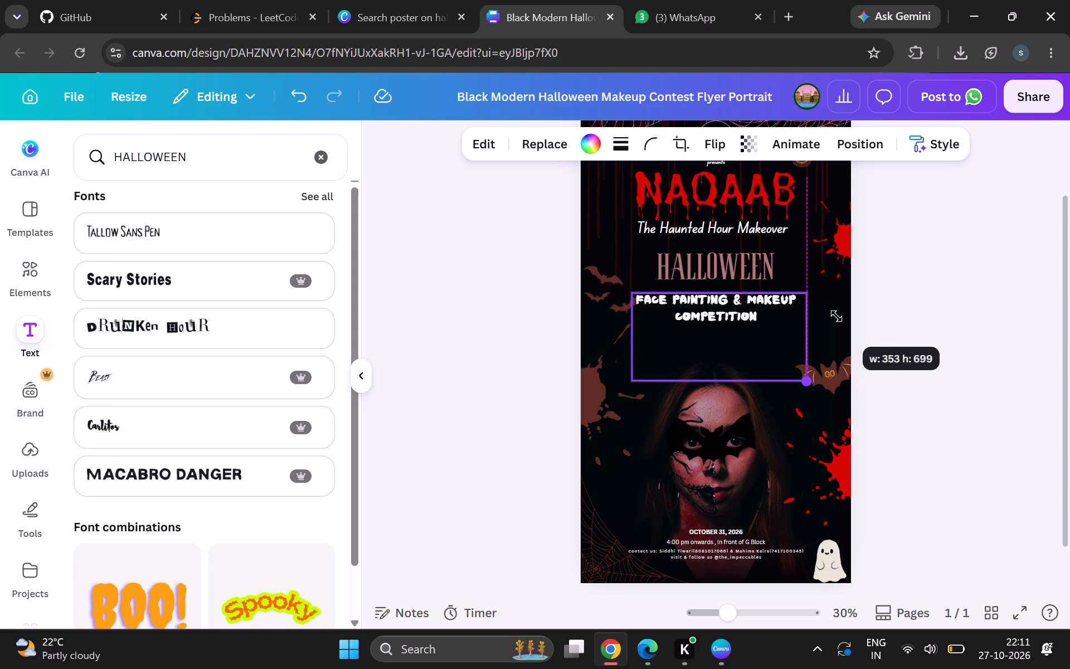
left_click_drag(836, 316, 836, 316)
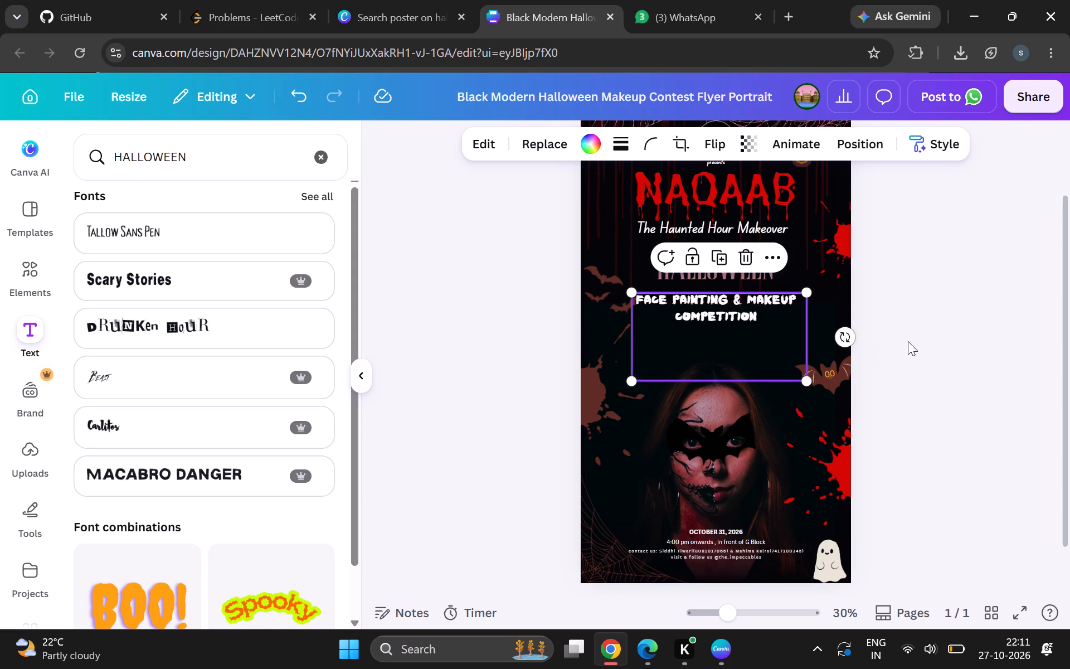
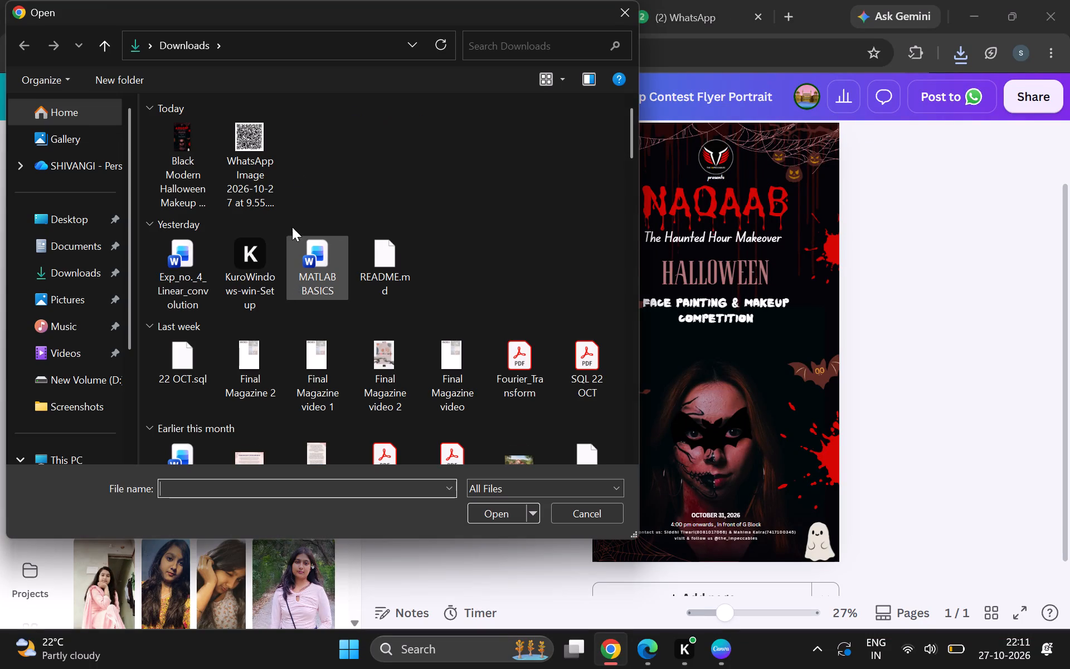
Upload the WhatsApp QR code image from the Downloads folder to the design's image uploads.
left_click(246, 156)
key("Return")
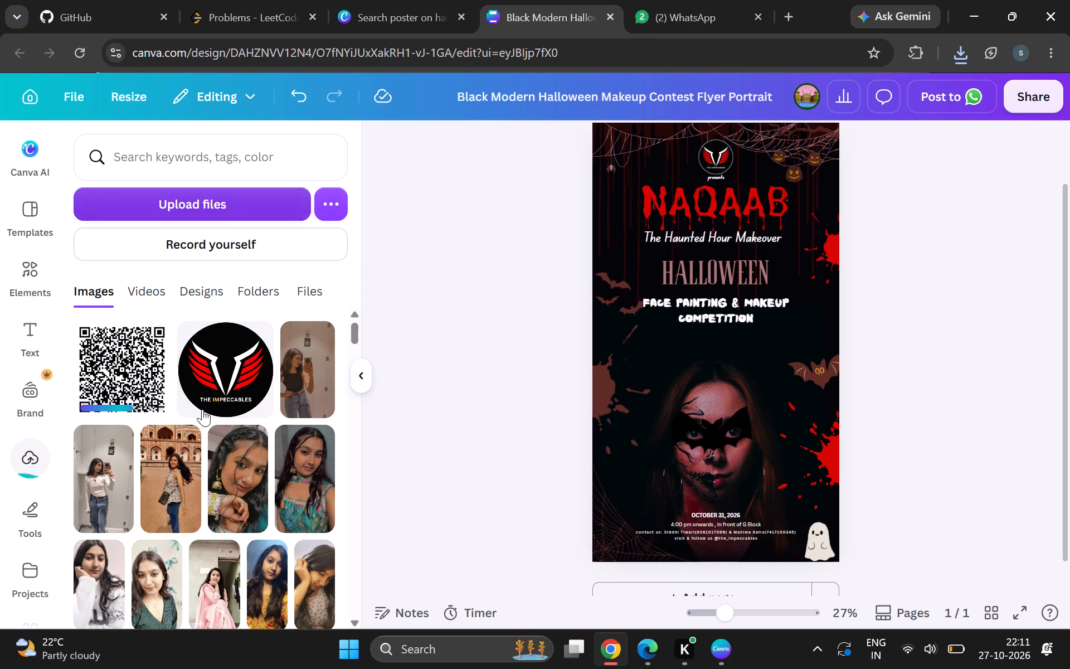
Add the uploaded QR code to the flyer and shrink it to about half its inserted size.
left_click(105, 373)
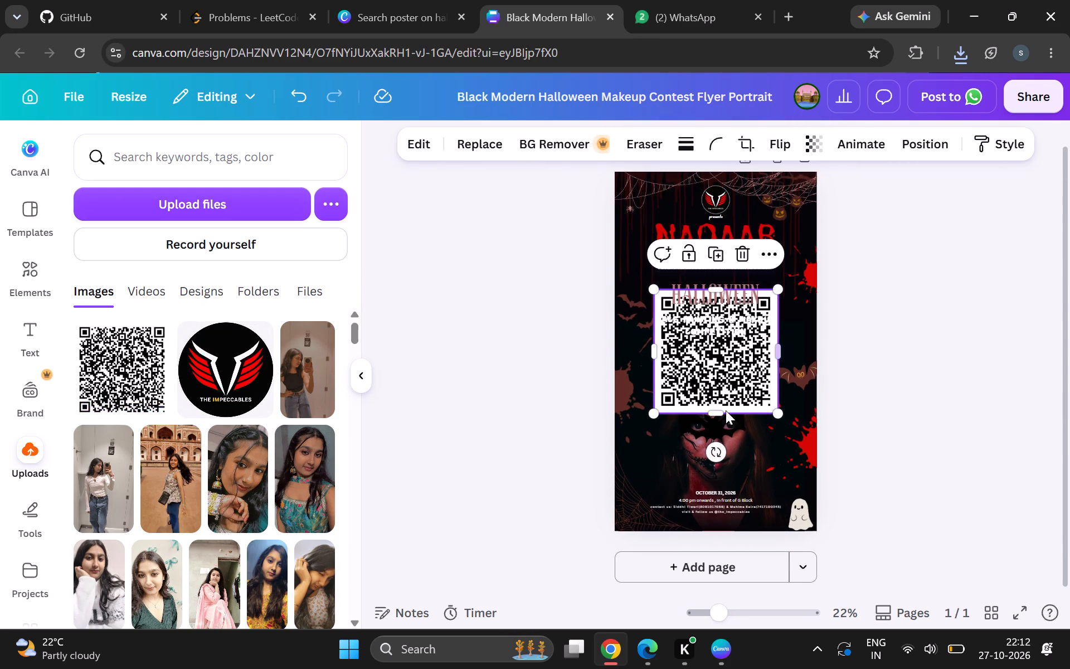
left_click_drag(657, 411, 729, 356)
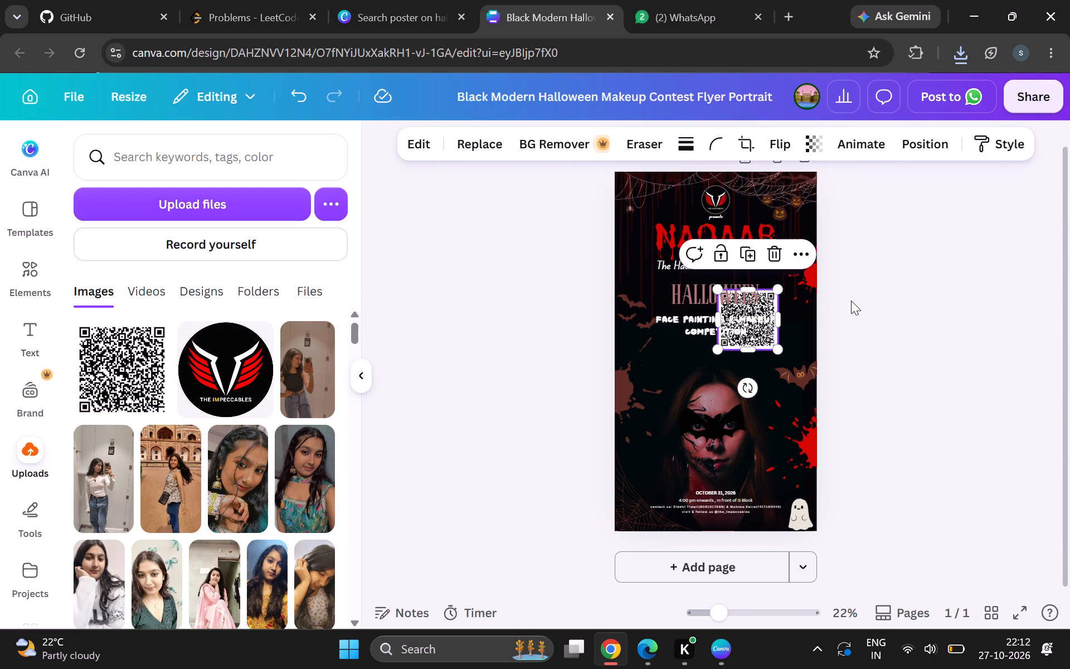
Shrink the QR code to about 239 × 239 and place it just below the competition text near the flyer's right edge.
scroll(851, 300, "left", 1)
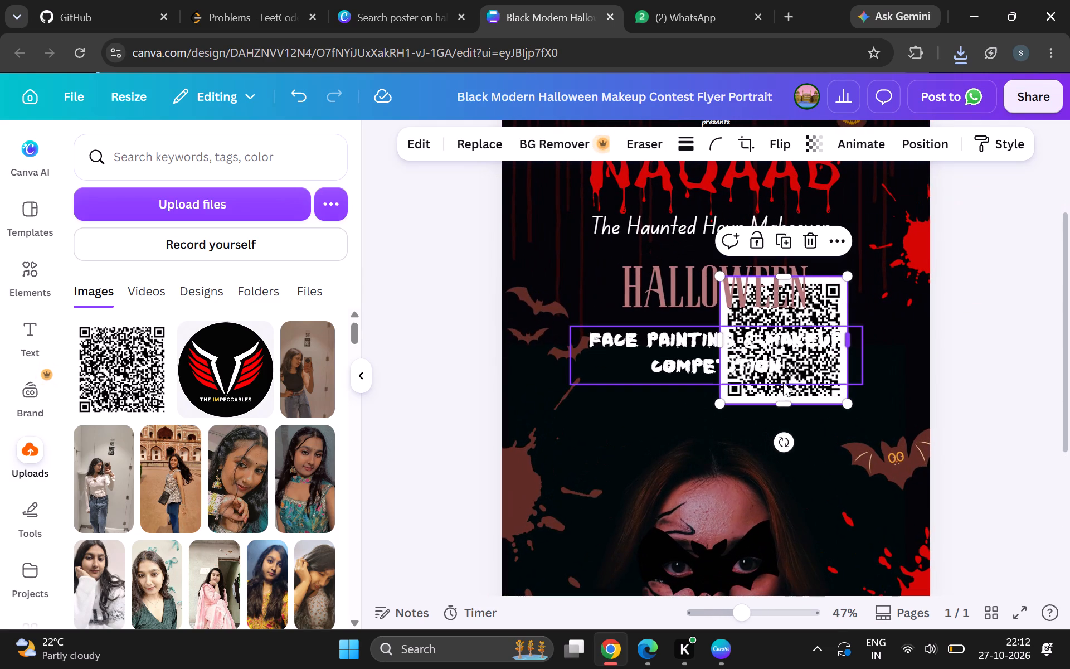
left_click_drag(804, 394, 839, 468)
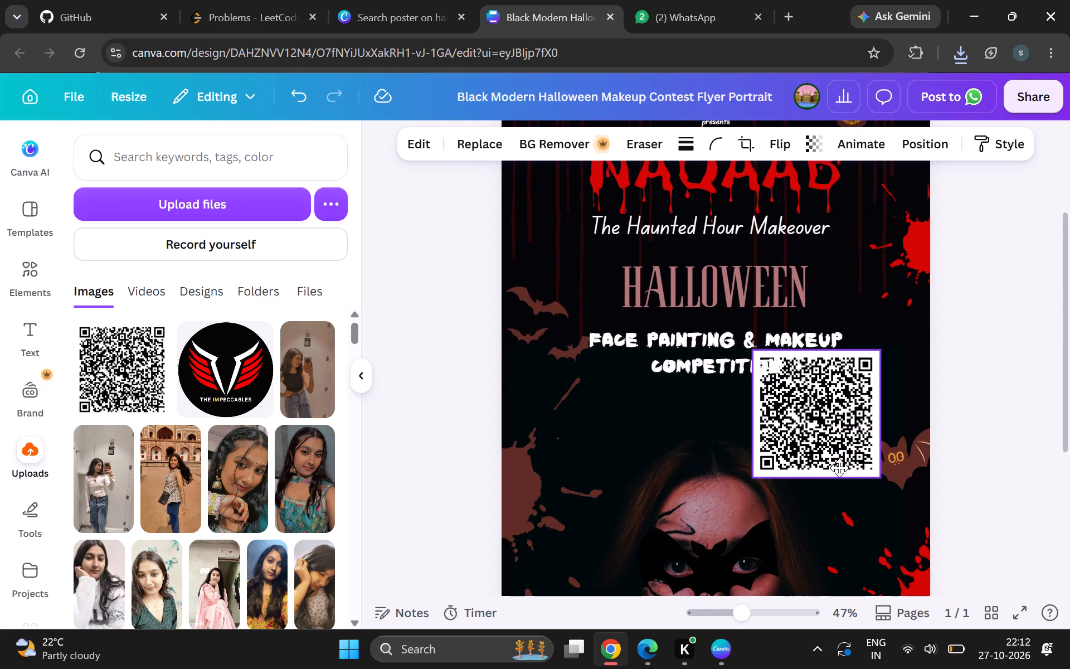
left_click_drag(839, 468, 589, 478)
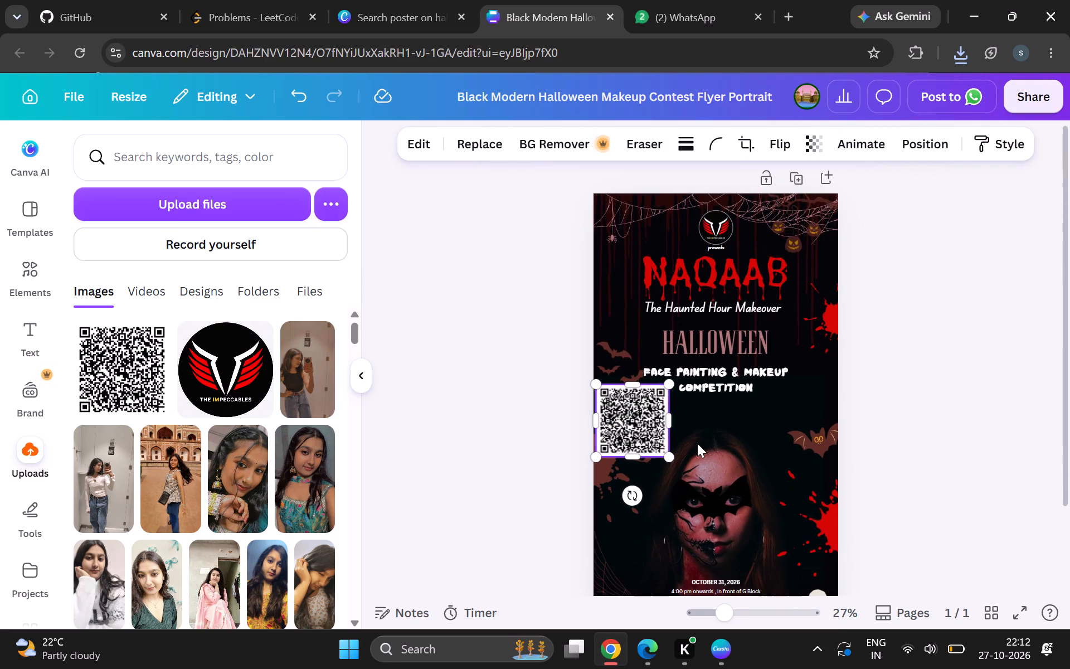
left_click_drag(628, 418, 656, 418)
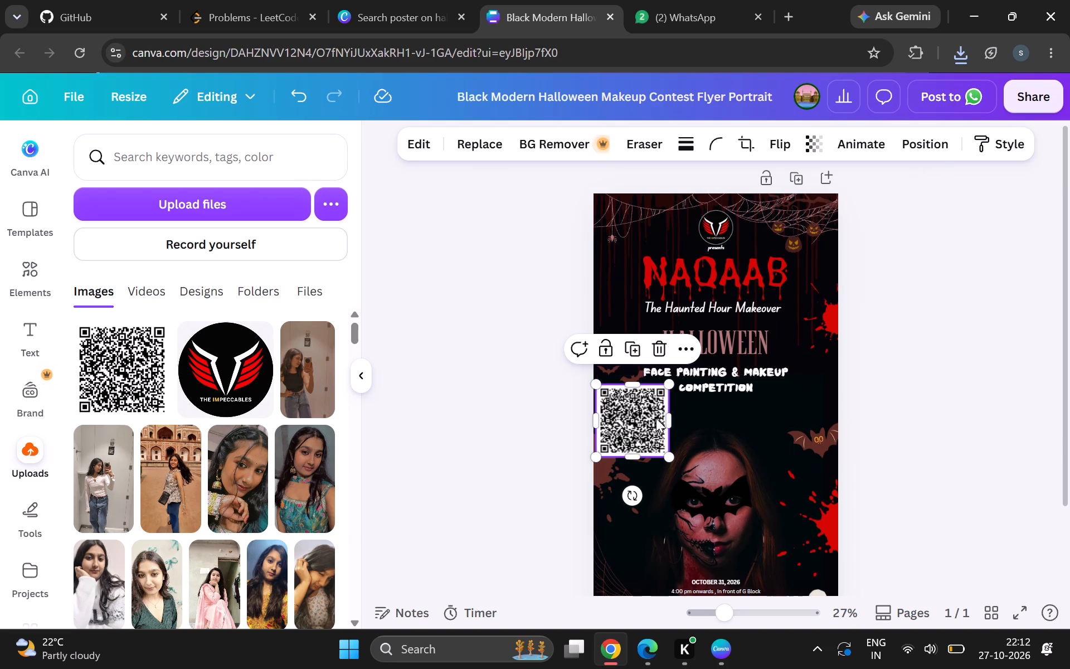
left_click_drag(656, 418, 800, 478)
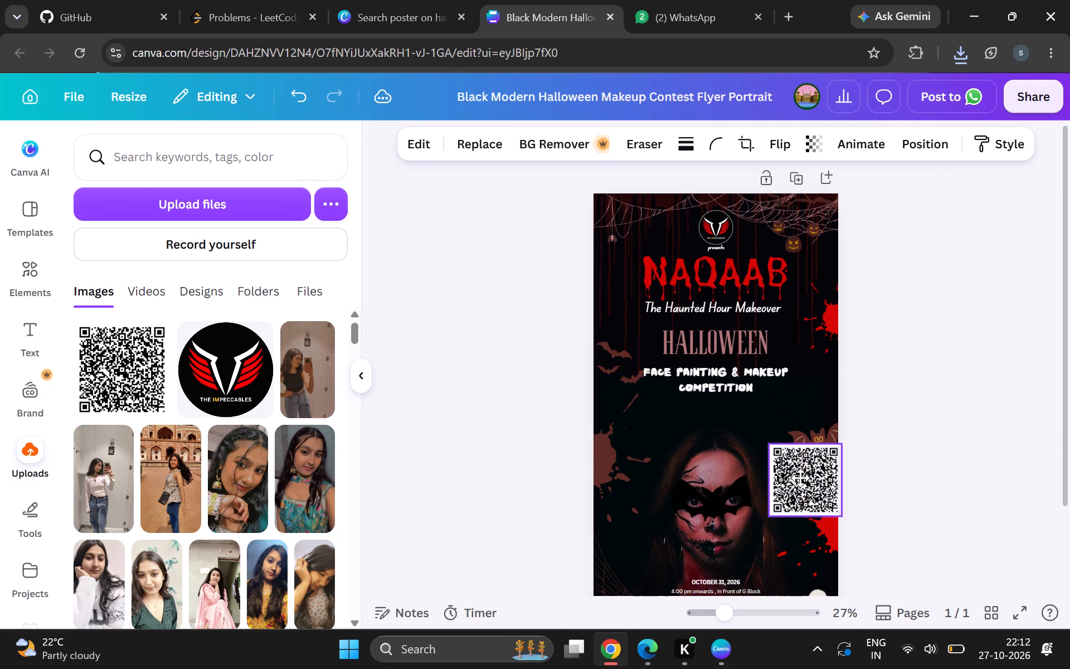
left_click_drag(800, 478, 792, 481)
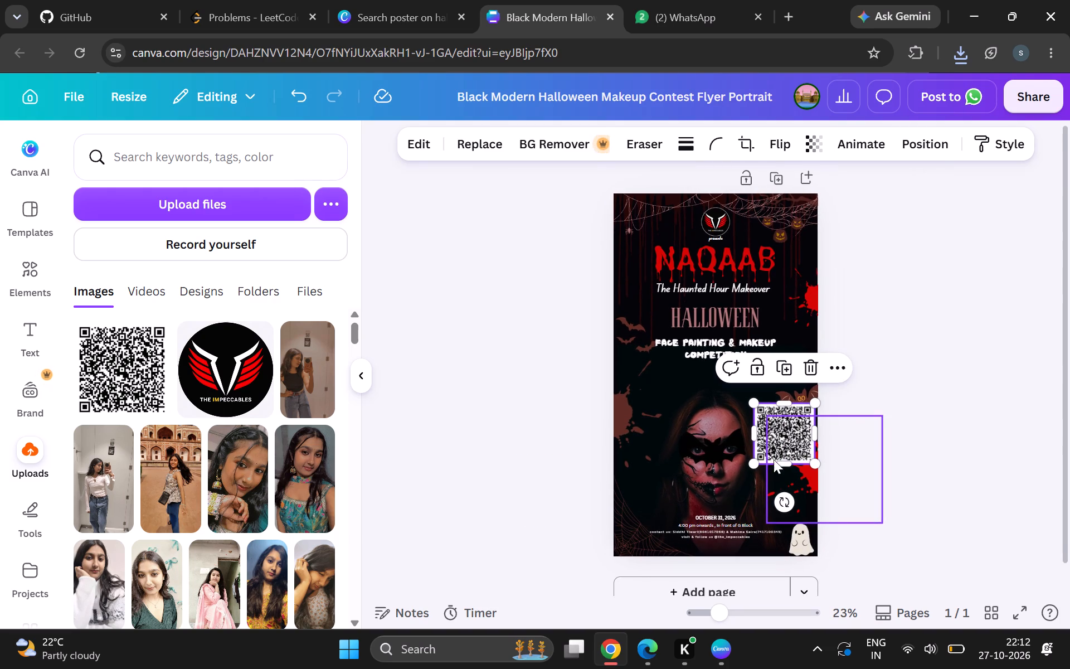
left_click_drag(756, 462, 781, 460)
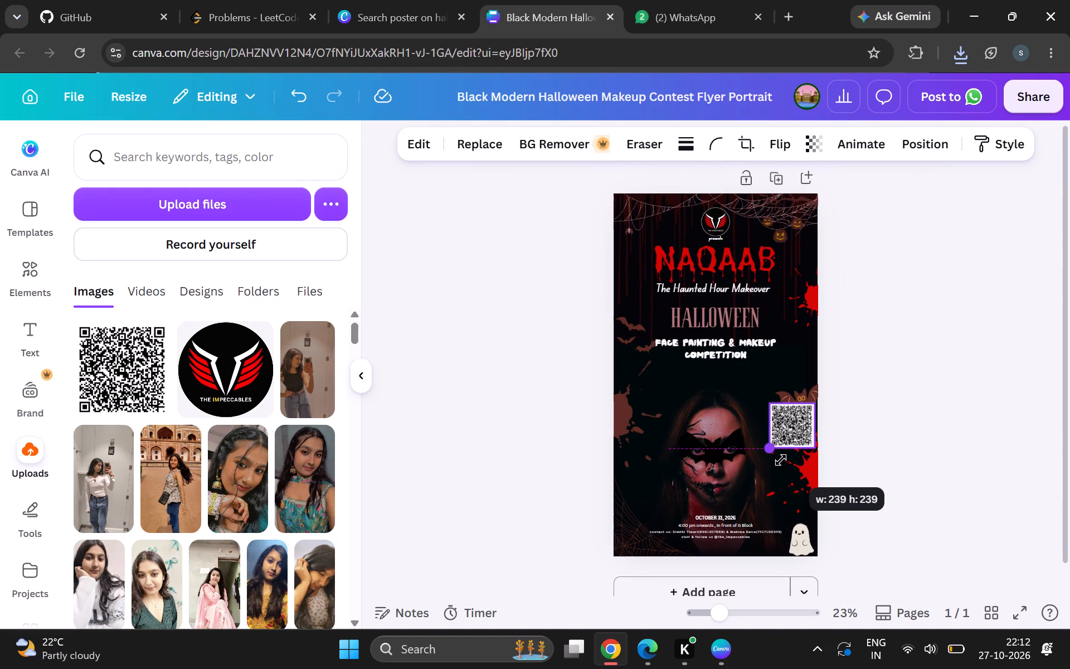
left_click_drag(781, 460, 780, 460)
left_click_drag(780, 426, 781, 384)
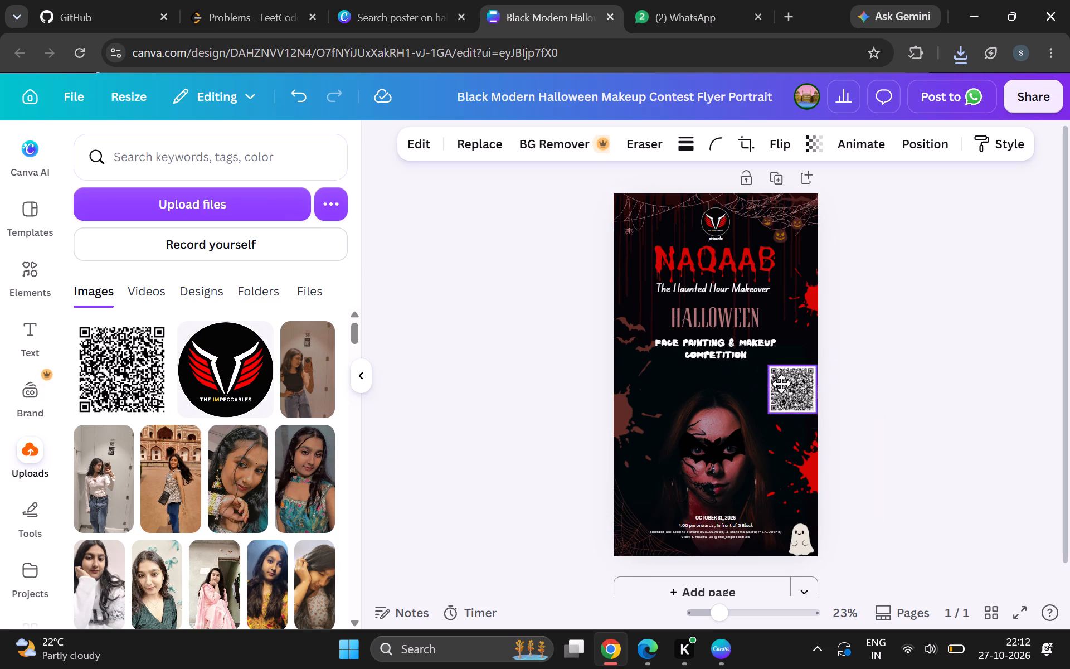
left_click_drag(781, 384, 779, 375)
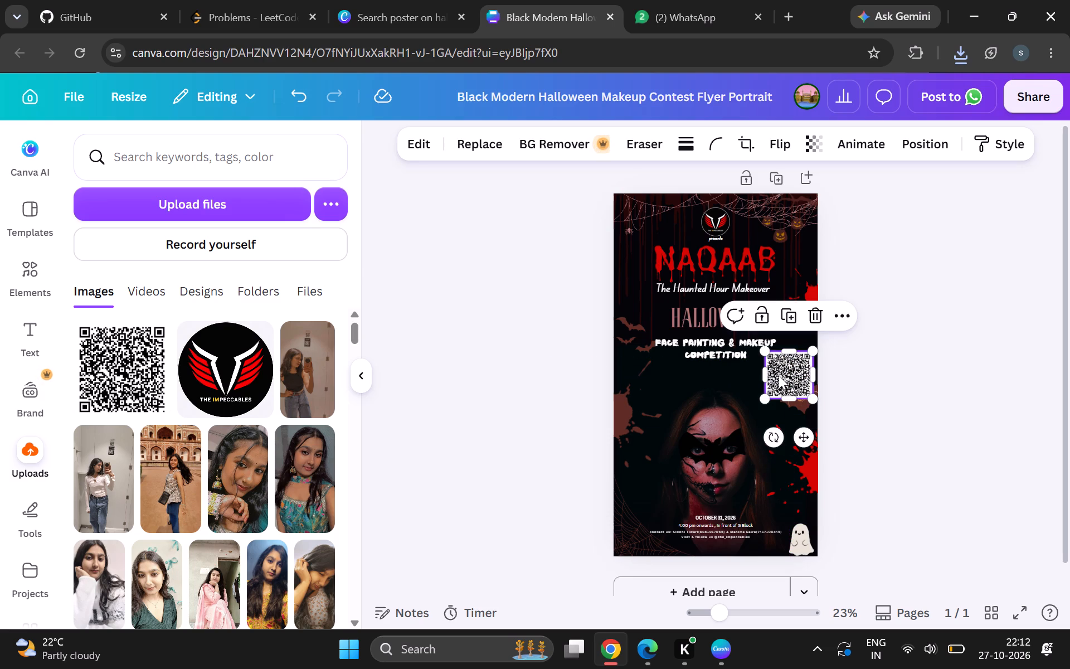
left_click(886, 433)
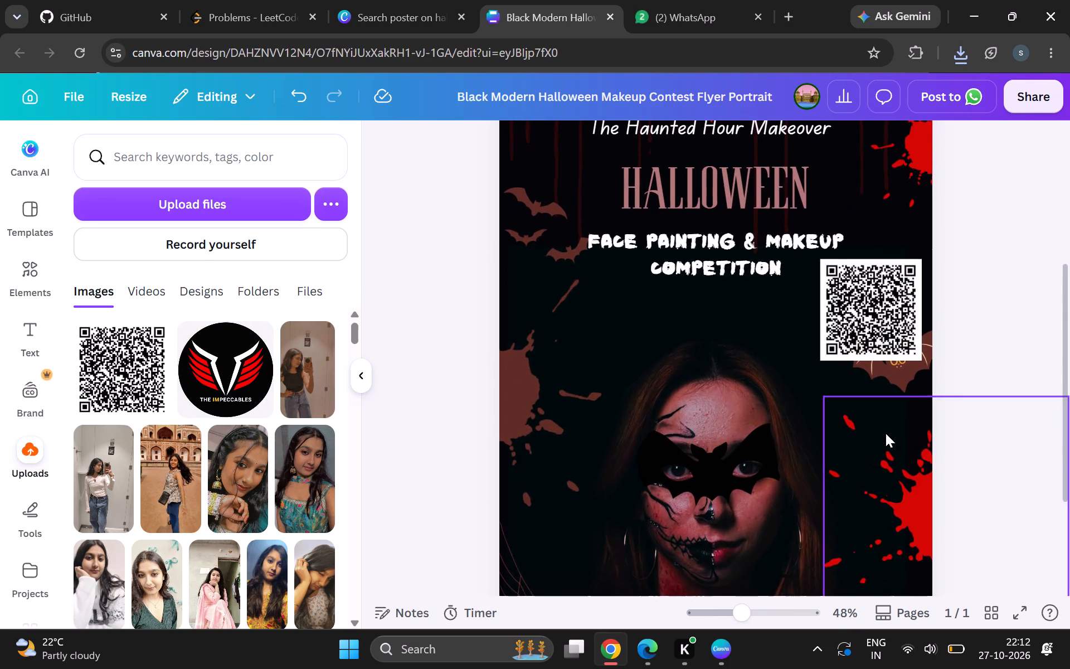
Apply the Inside font from the SCARY font results to the entire competition text.
scroll(886, 433, "up", 1)
double_click(718, 370)
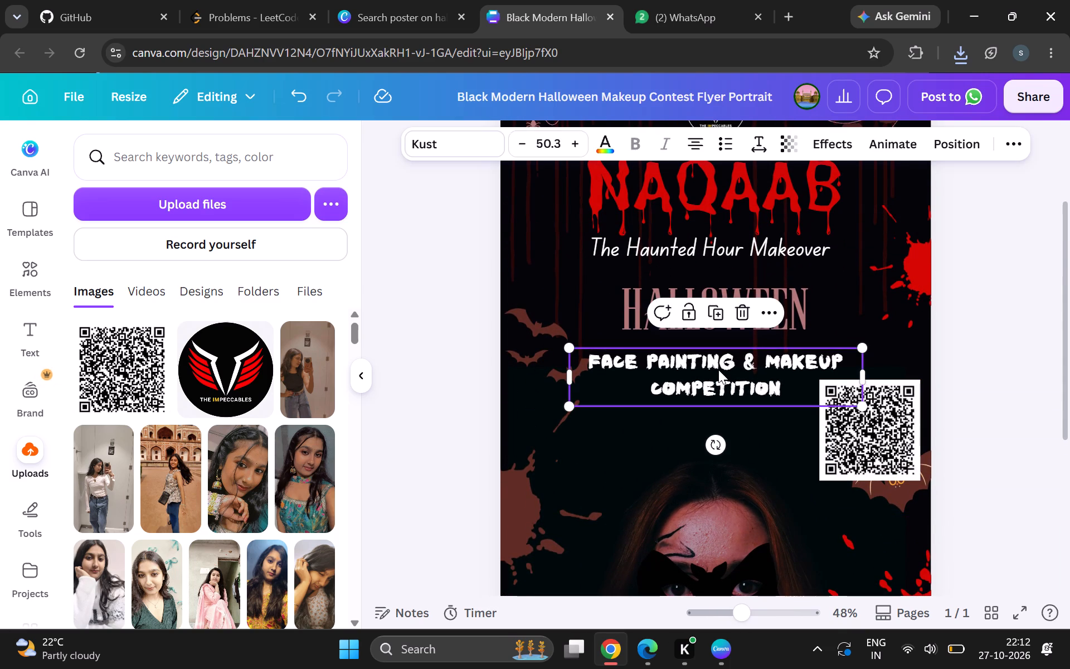
key("ctrl+a")
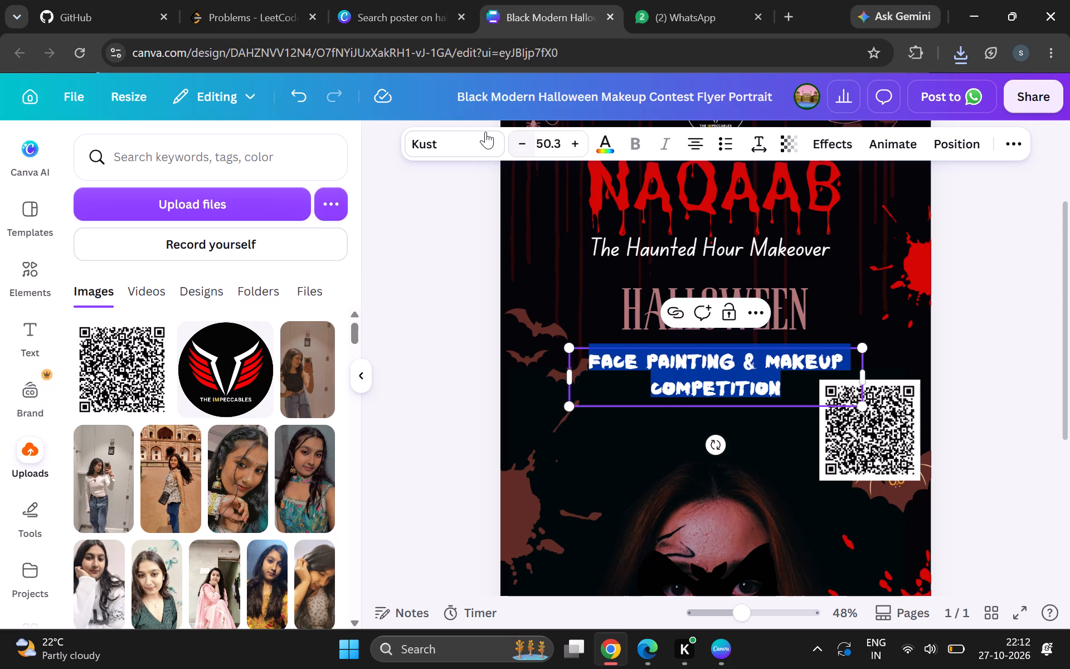
left_click(485, 132)
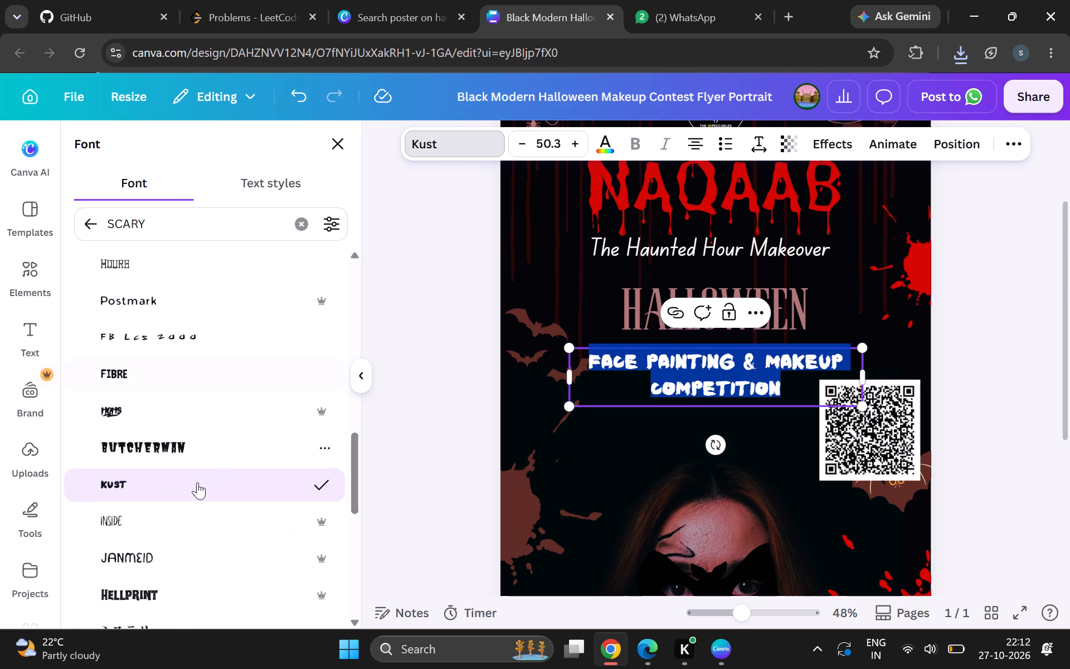
left_click(191, 518)
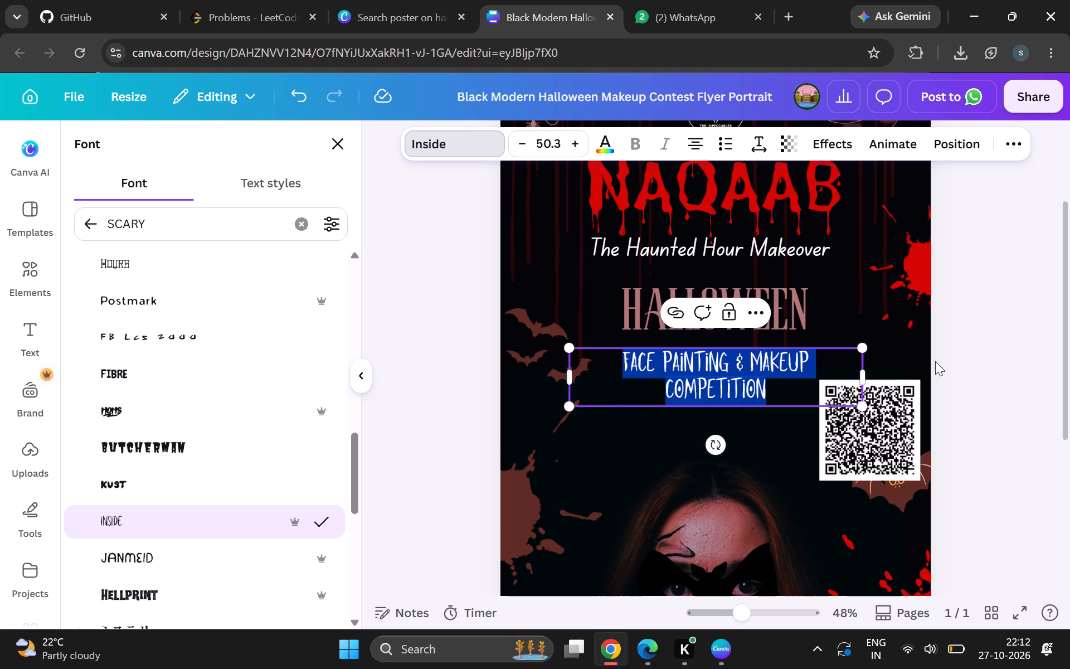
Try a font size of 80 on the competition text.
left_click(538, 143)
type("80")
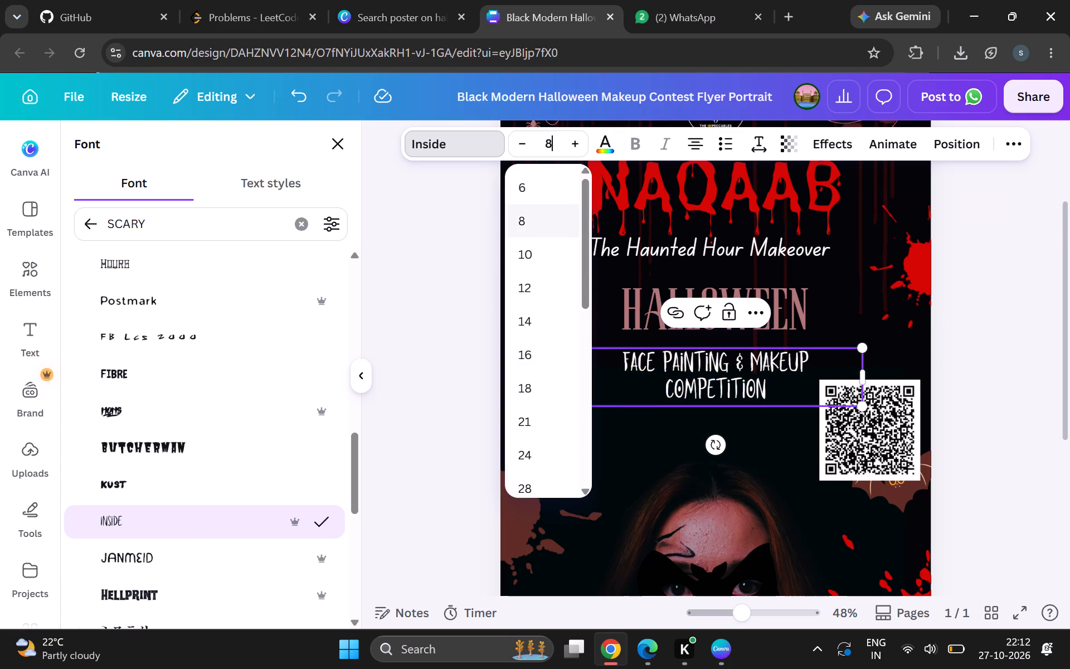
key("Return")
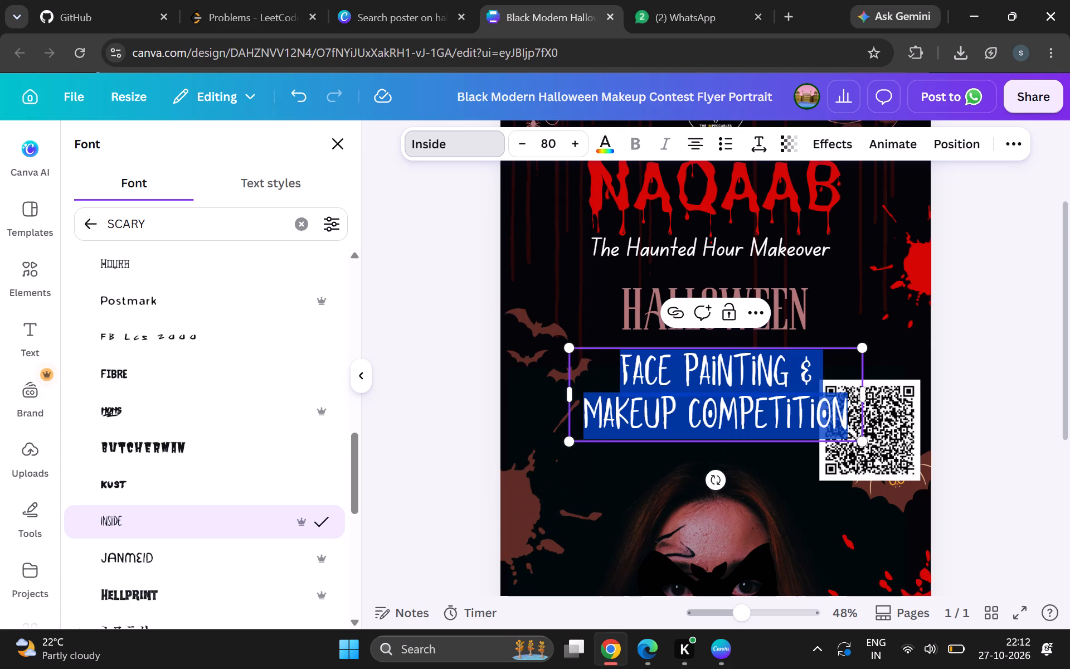
Set the competition text's font size to 60 and deselect the text.
left_click(549, 144)
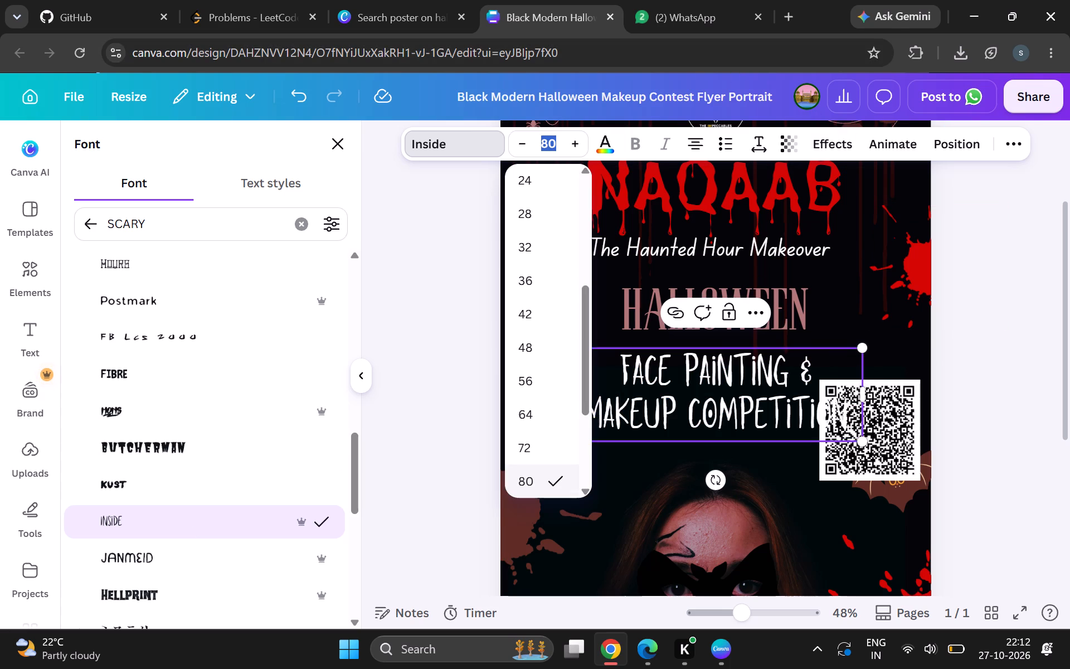
type("60")
key("Return")
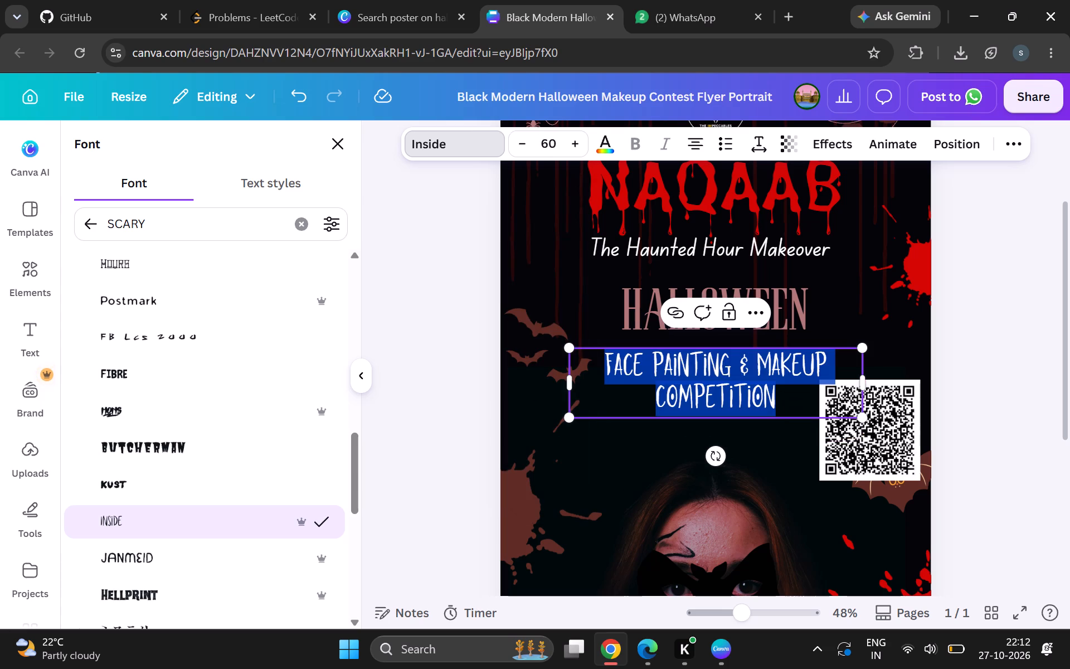
left_click(955, 269)
left_click(955, 269)
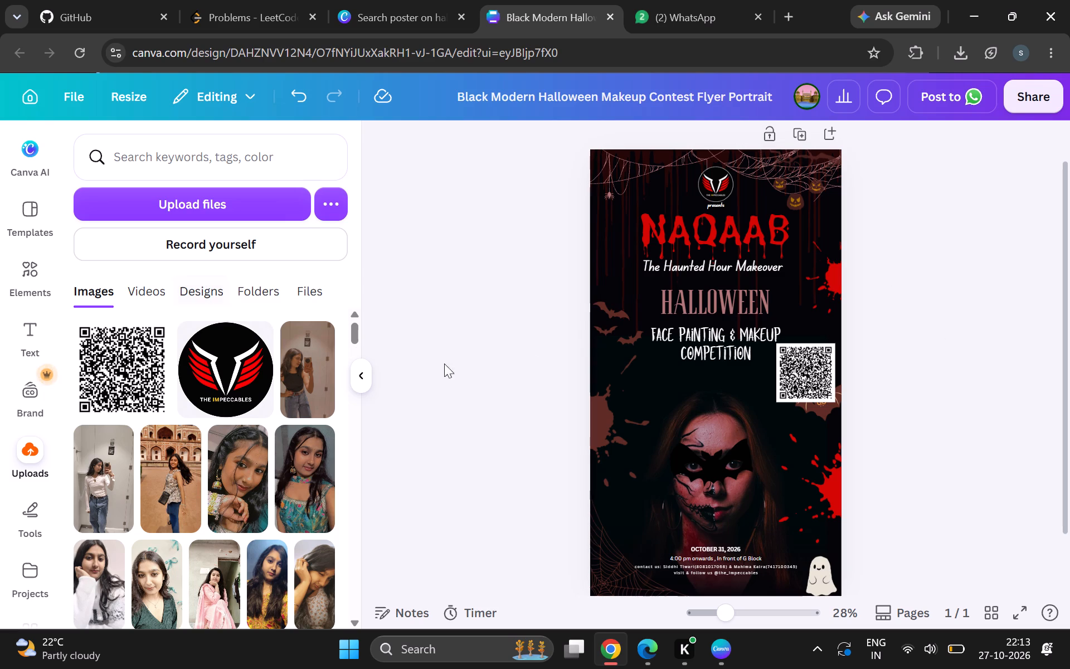
Search the graphic elements for RECTANGLE.
left_click(23, 275)
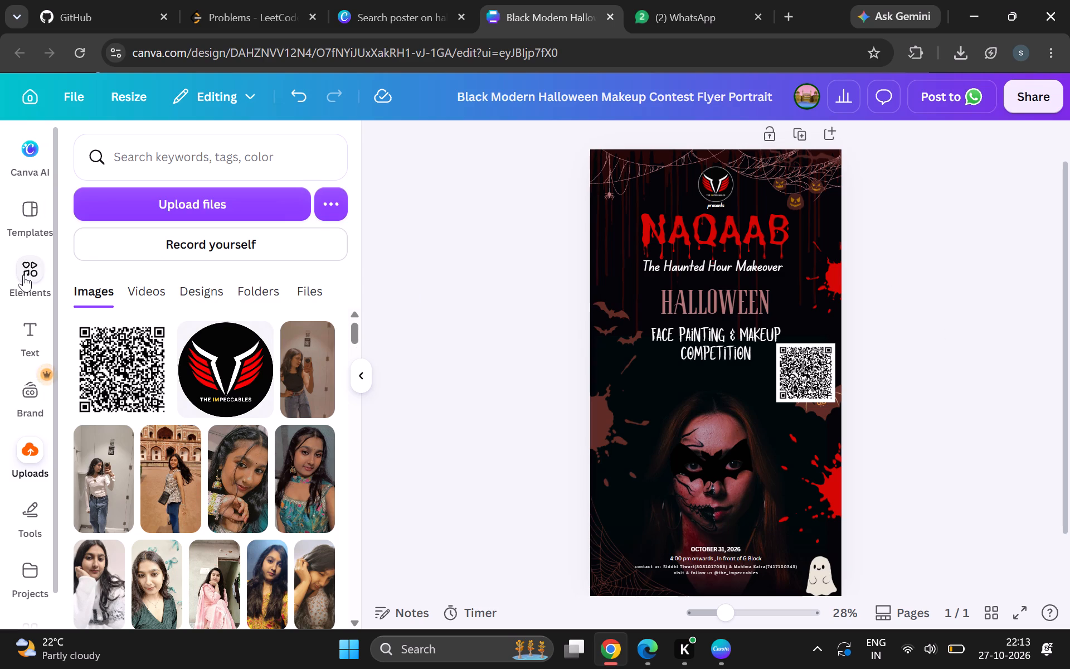
left_click_drag(220, 146, 111, 151)
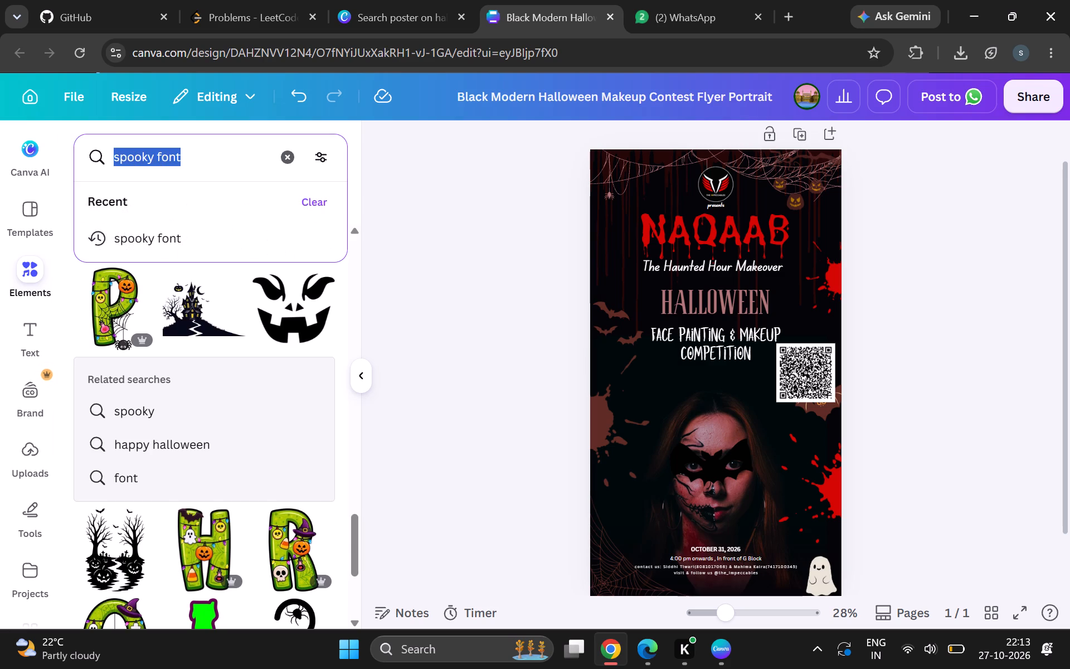
left_click_drag(111, 151, 104, 152)
key("BackSpace")
type("RECY")
key("BackSpace")
type("TANGLE")
key("Return")
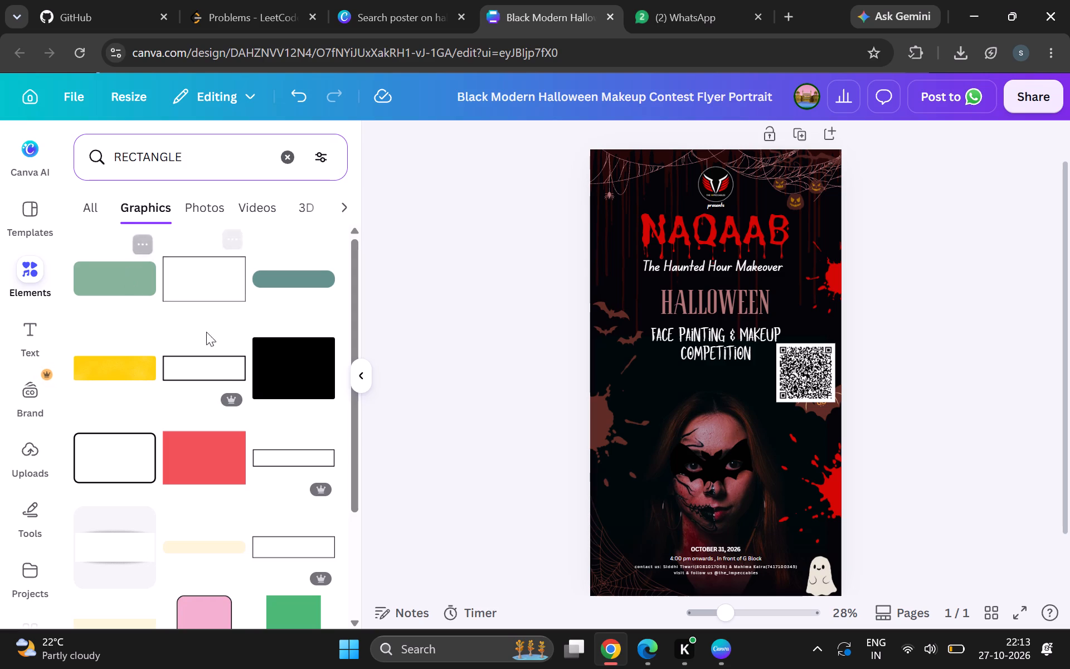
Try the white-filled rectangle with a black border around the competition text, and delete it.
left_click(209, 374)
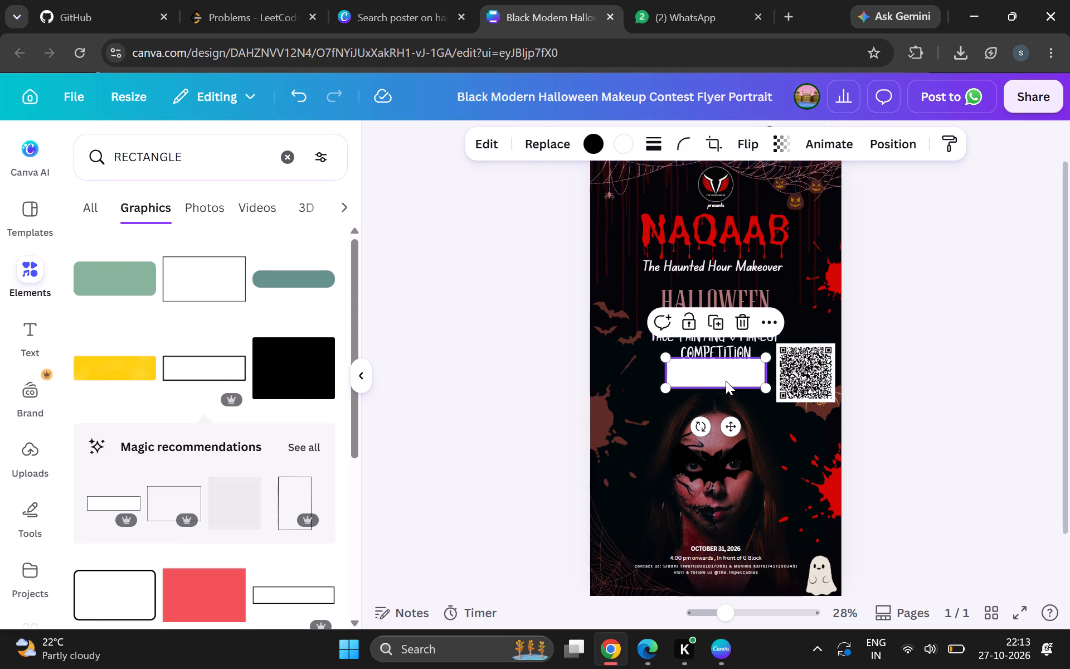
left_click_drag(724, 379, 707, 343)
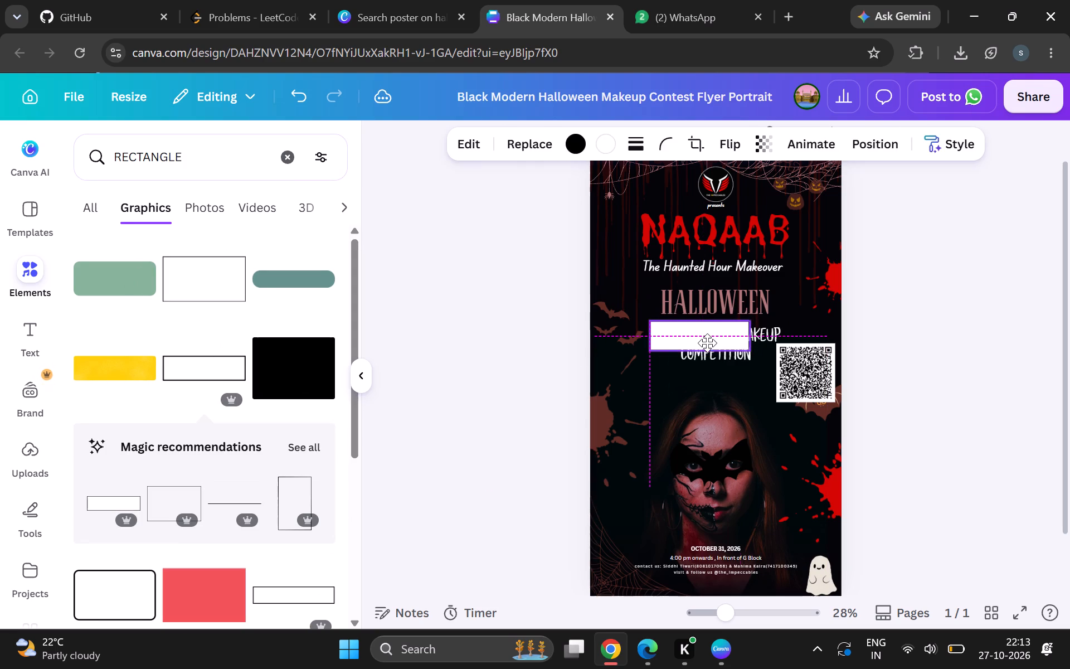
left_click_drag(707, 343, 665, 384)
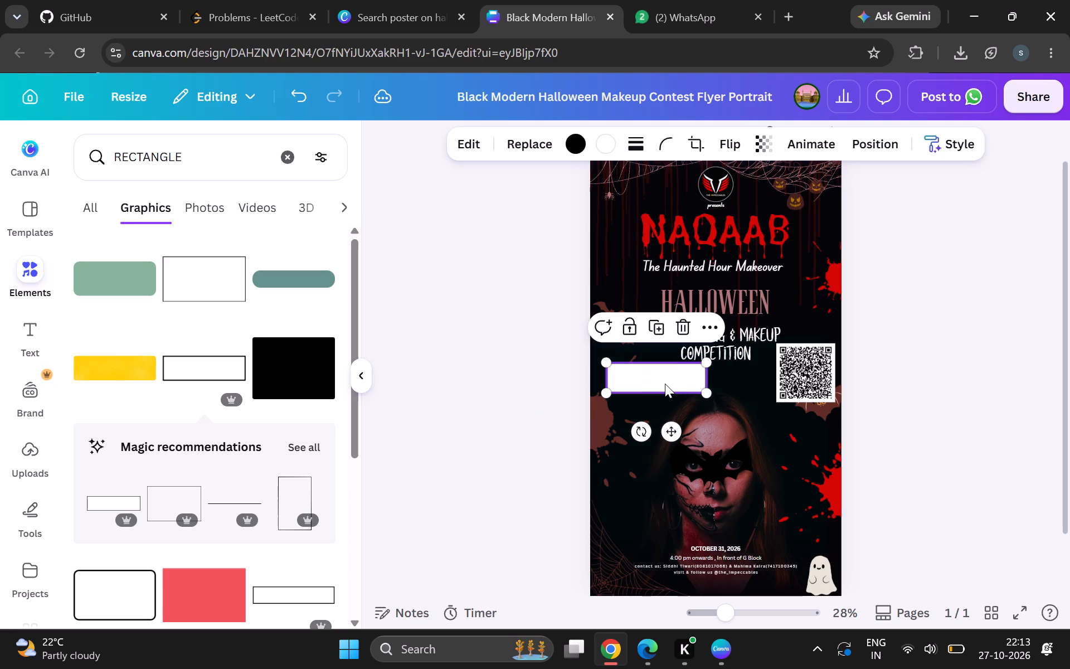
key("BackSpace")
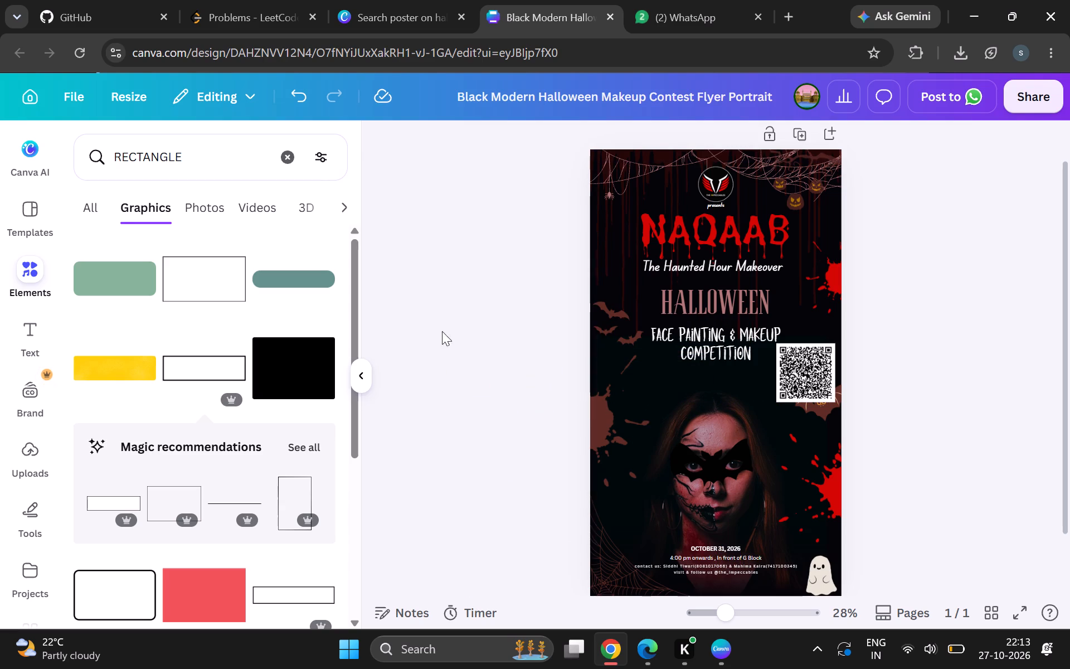
Insert the thin black-outlined rectangle, enlarge it to span both lines of the competition text, and position it around them.
scroll(231, 458, "down", 1)
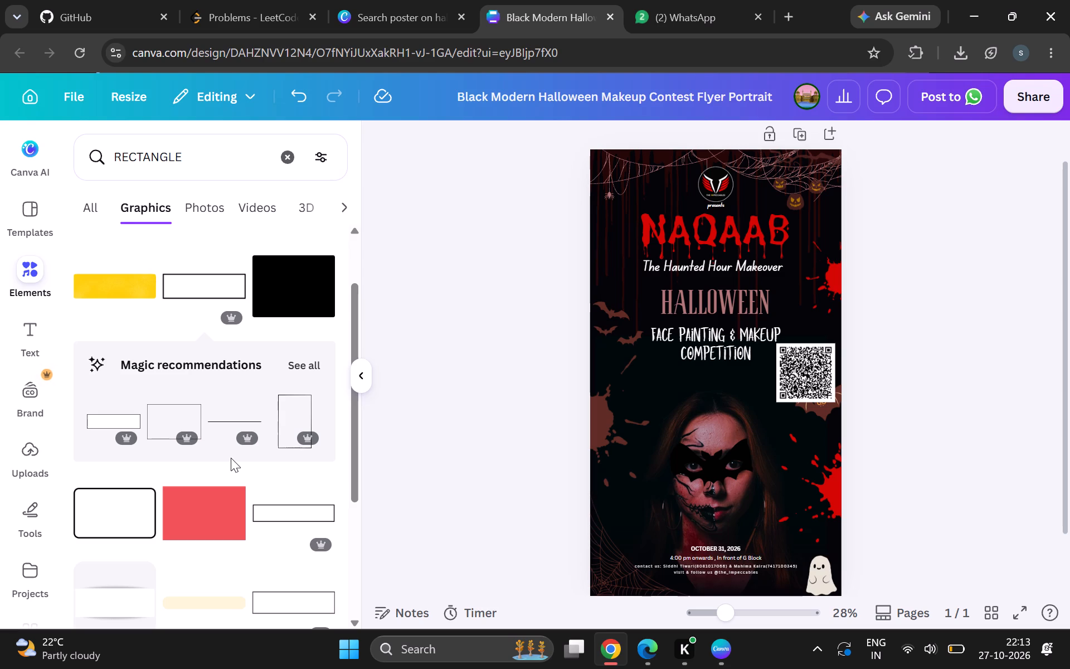
left_click(303, 513)
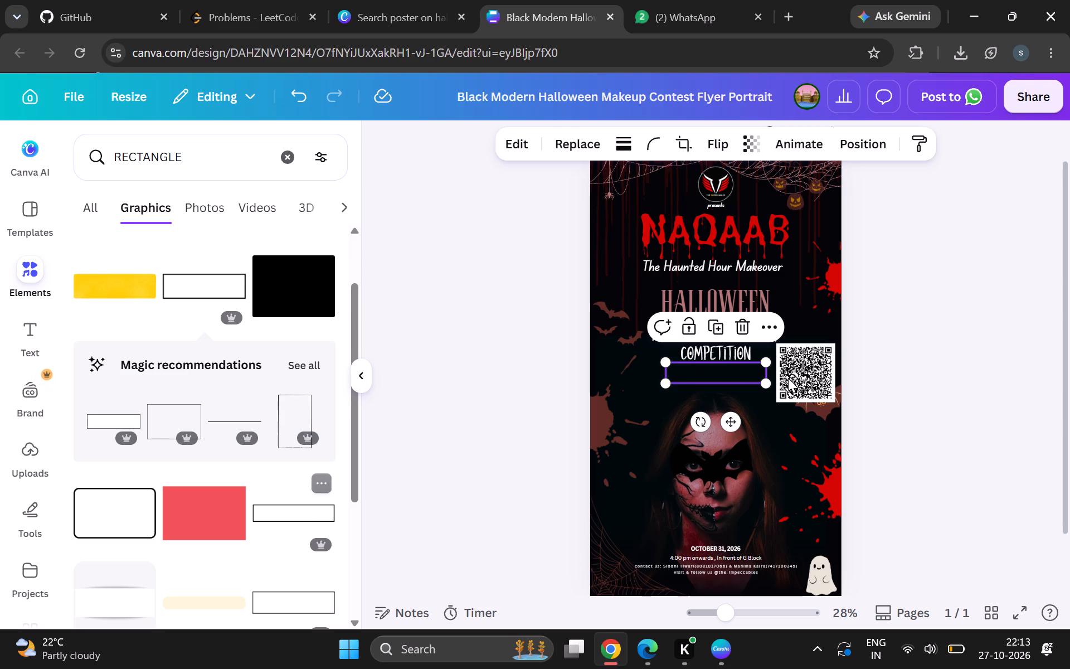
left_click_drag(742, 371, 726, 341)
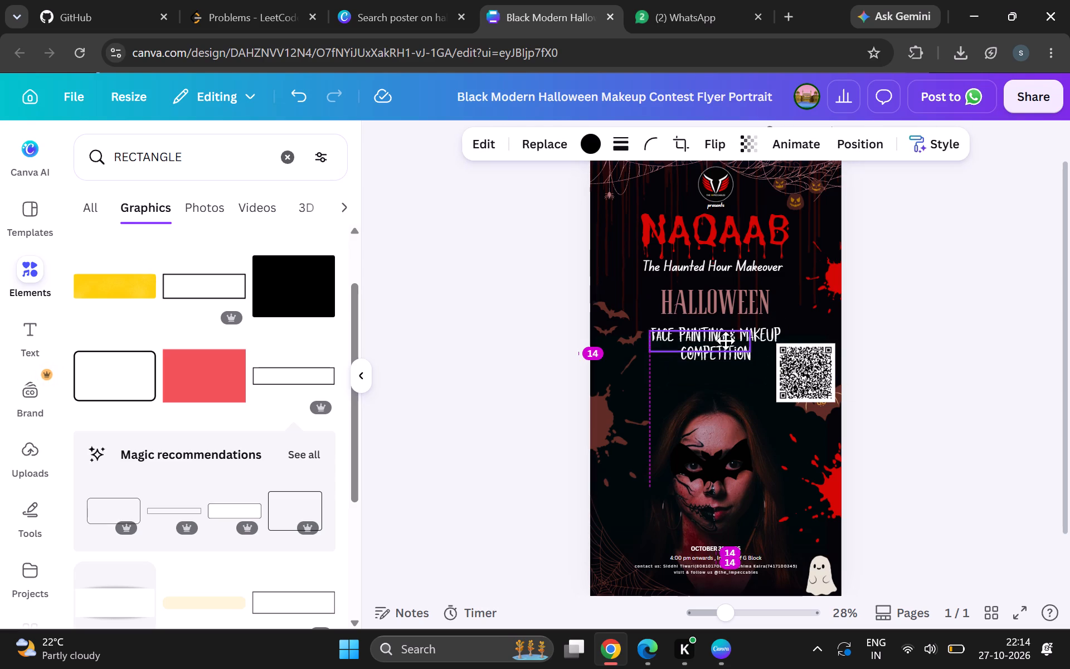
left_click_drag(726, 341, 722, 334)
left_click_drag(746, 348, 752, 352)
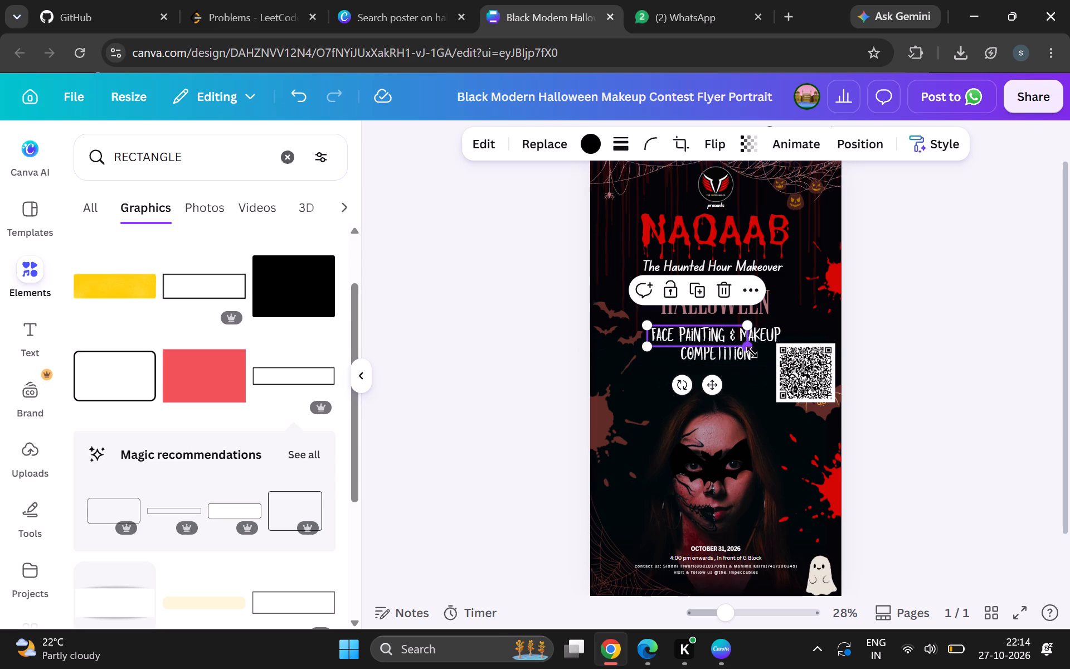
left_click_drag(752, 352, 795, 410)
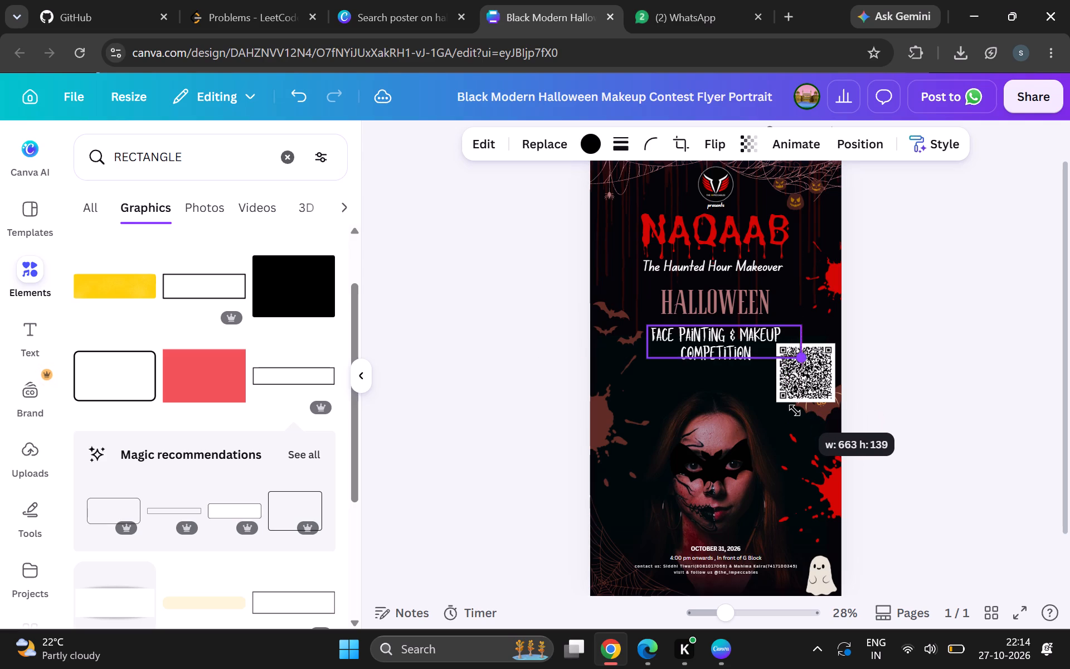
left_click_drag(795, 410, 799, 418)
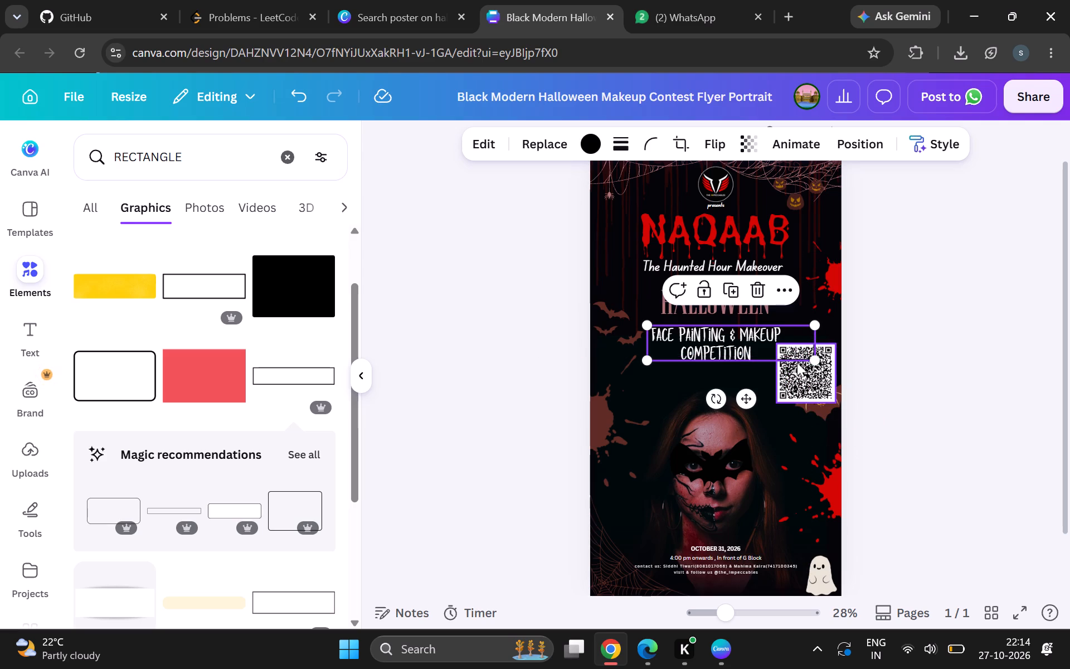
left_click_drag(811, 338, 800, 338)
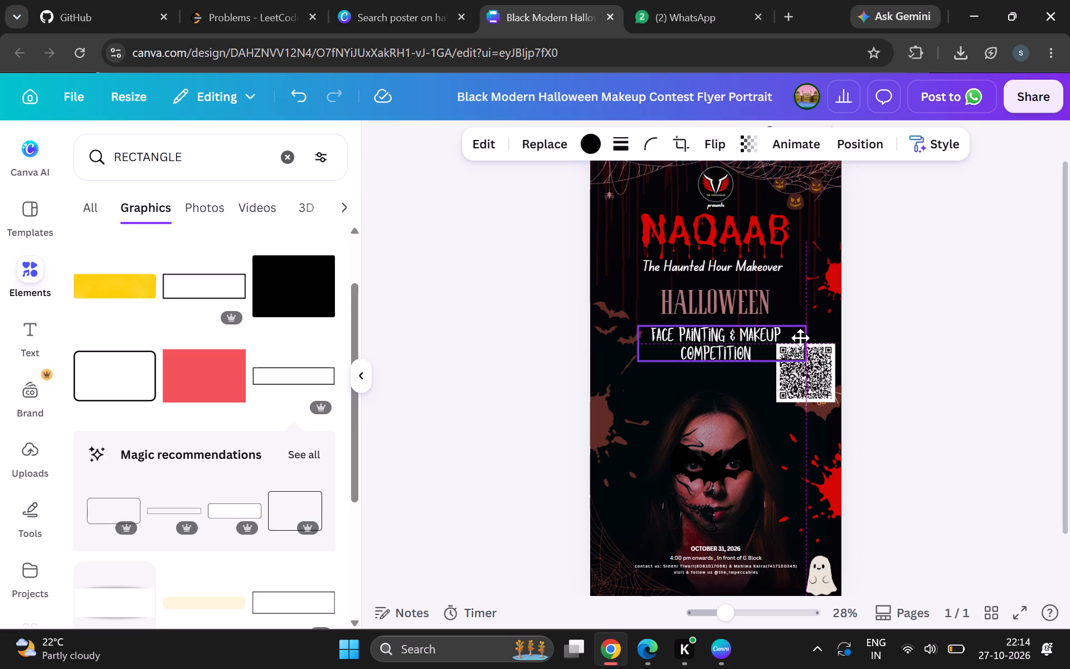
left_click_drag(800, 338, 799, 337)
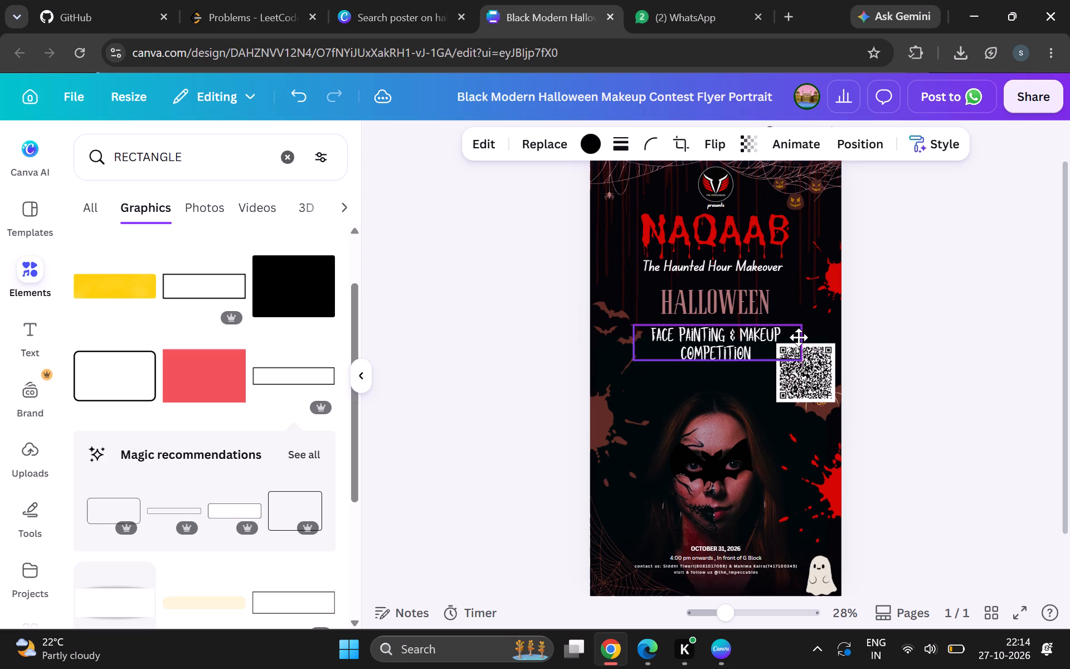
left_click_drag(799, 337, 798, 338)
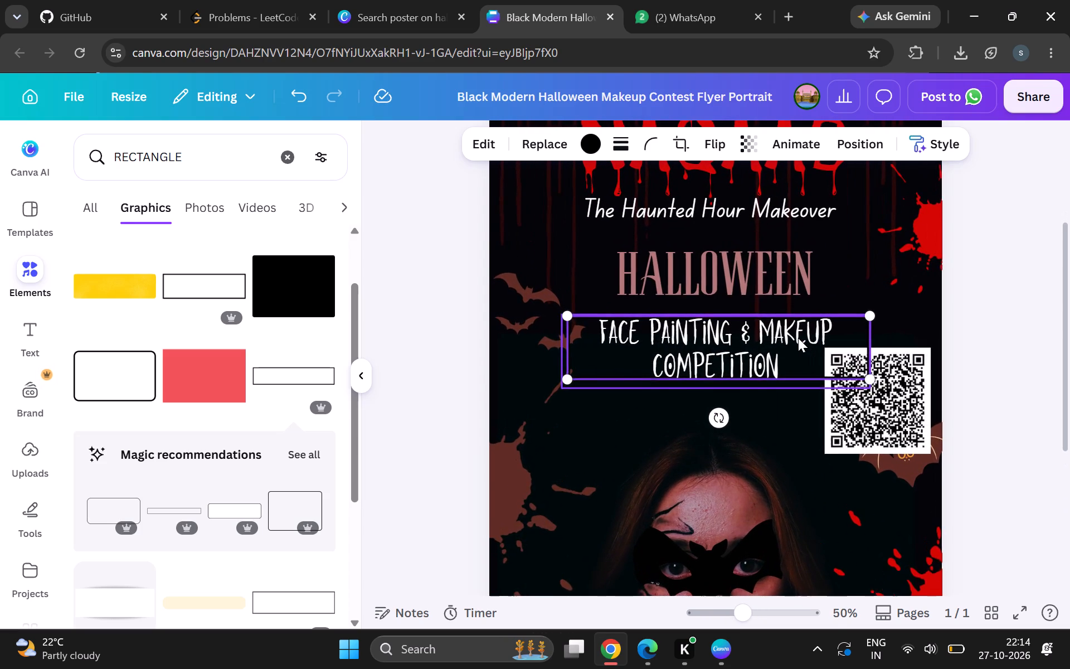
Change the rectangle's outline colour to white.
left_click(581, 133)
left_click(94, 366)
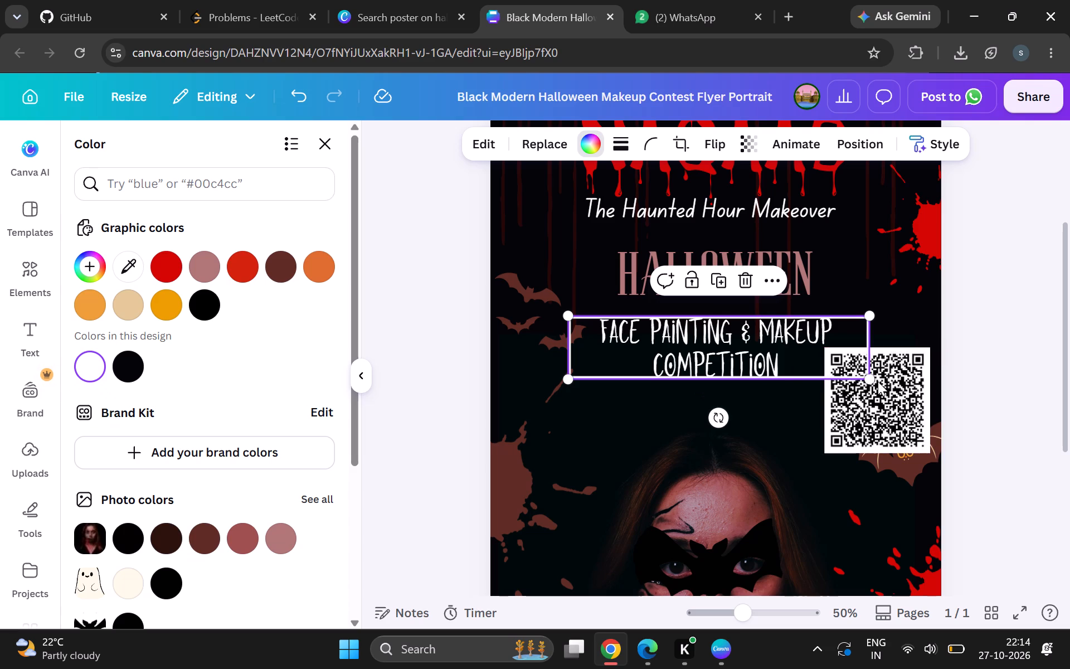
Enlarge the white frame from its upper-left corner to leave more room around the competition text.
left_click_drag(568, 311, 542, 292)
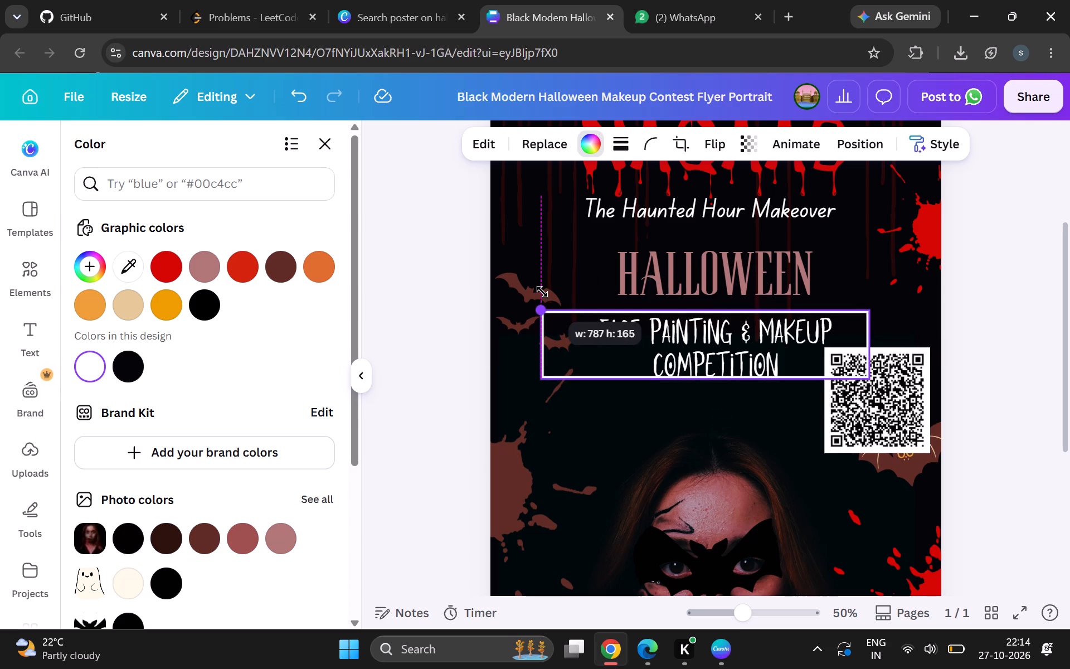
left_click_drag(542, 292, 538, 288)
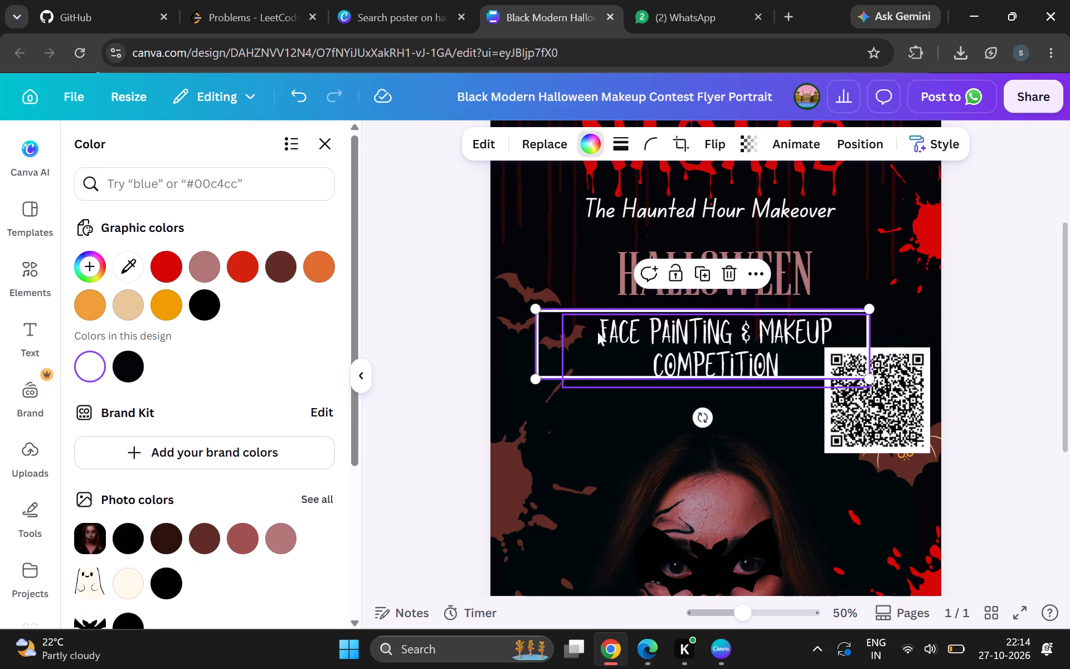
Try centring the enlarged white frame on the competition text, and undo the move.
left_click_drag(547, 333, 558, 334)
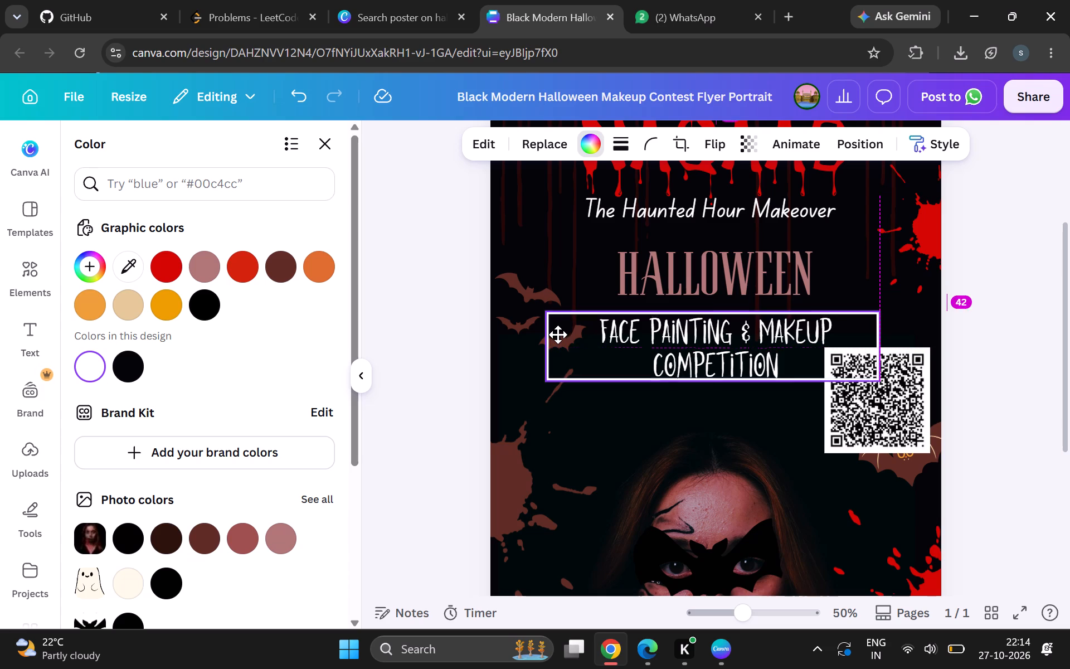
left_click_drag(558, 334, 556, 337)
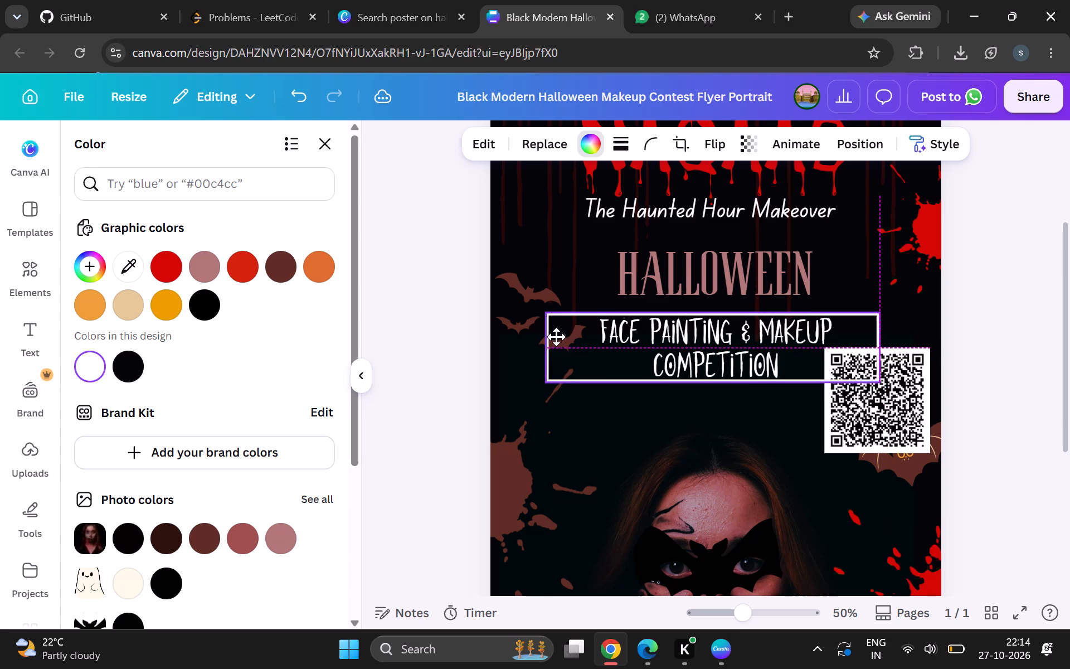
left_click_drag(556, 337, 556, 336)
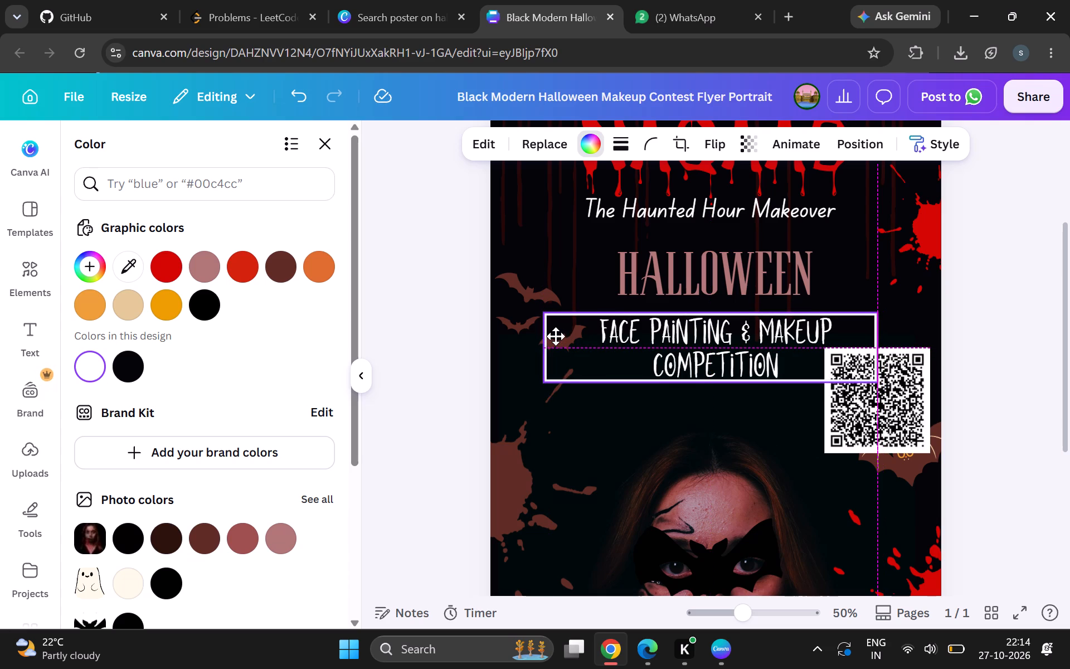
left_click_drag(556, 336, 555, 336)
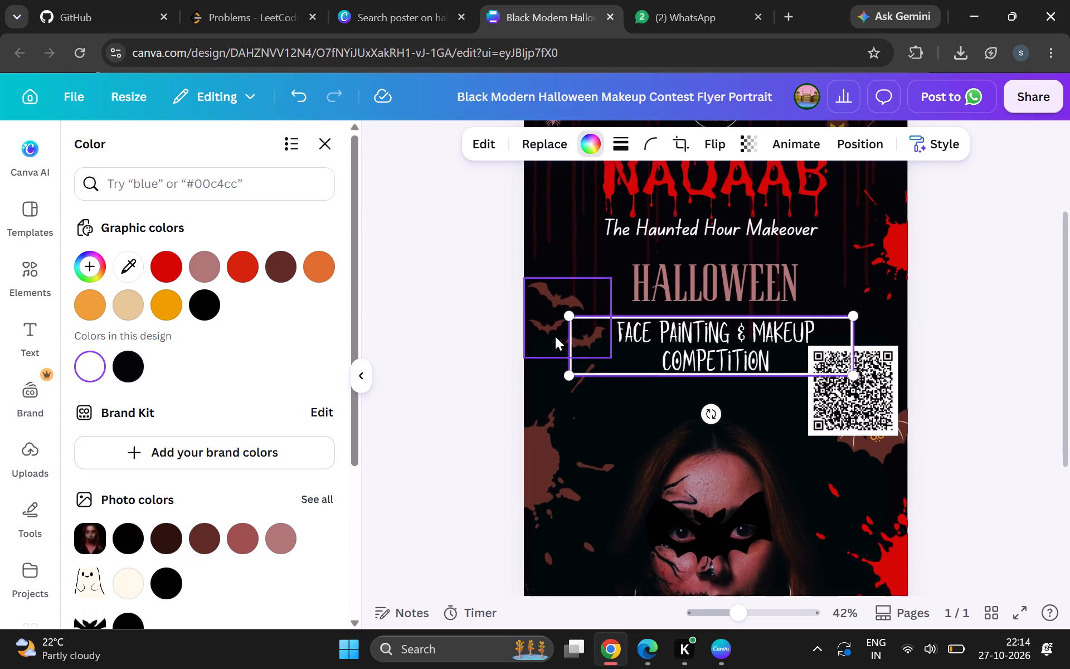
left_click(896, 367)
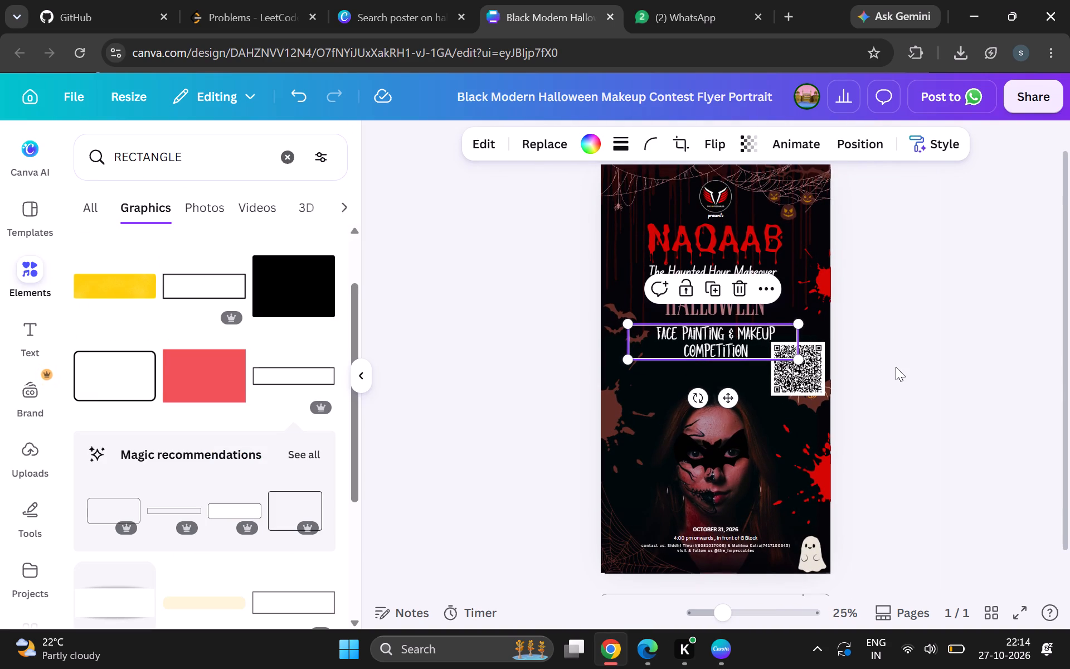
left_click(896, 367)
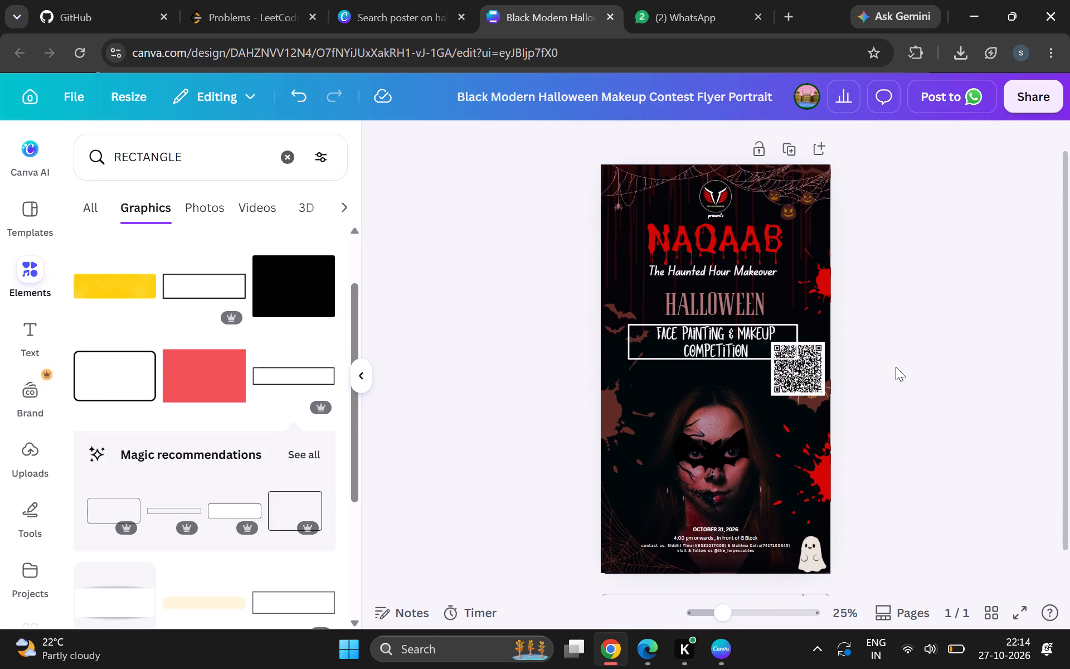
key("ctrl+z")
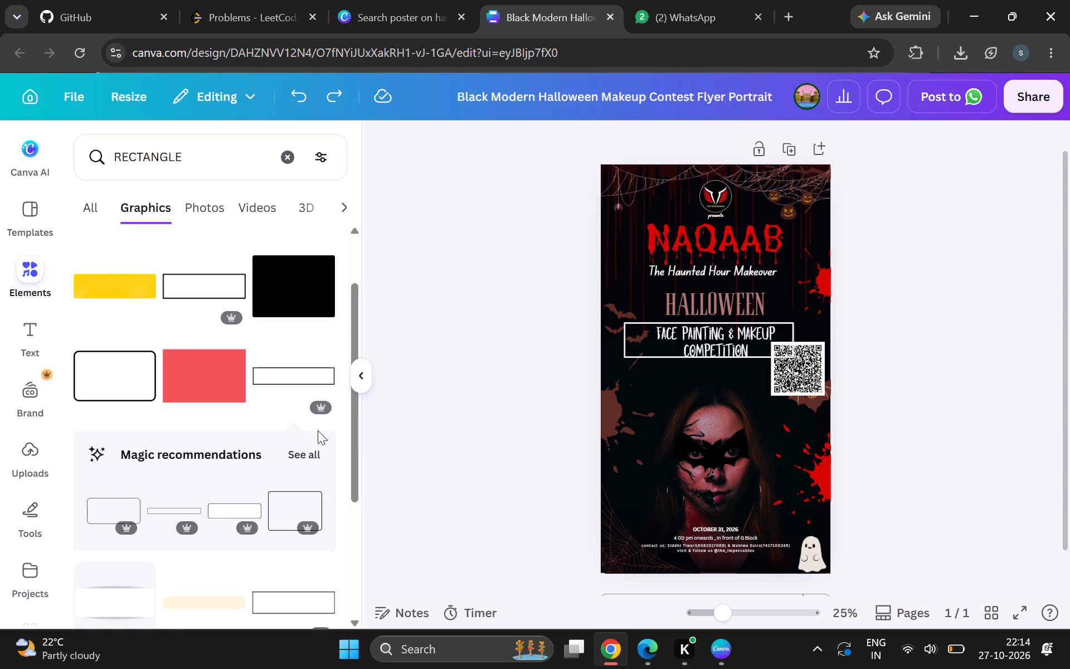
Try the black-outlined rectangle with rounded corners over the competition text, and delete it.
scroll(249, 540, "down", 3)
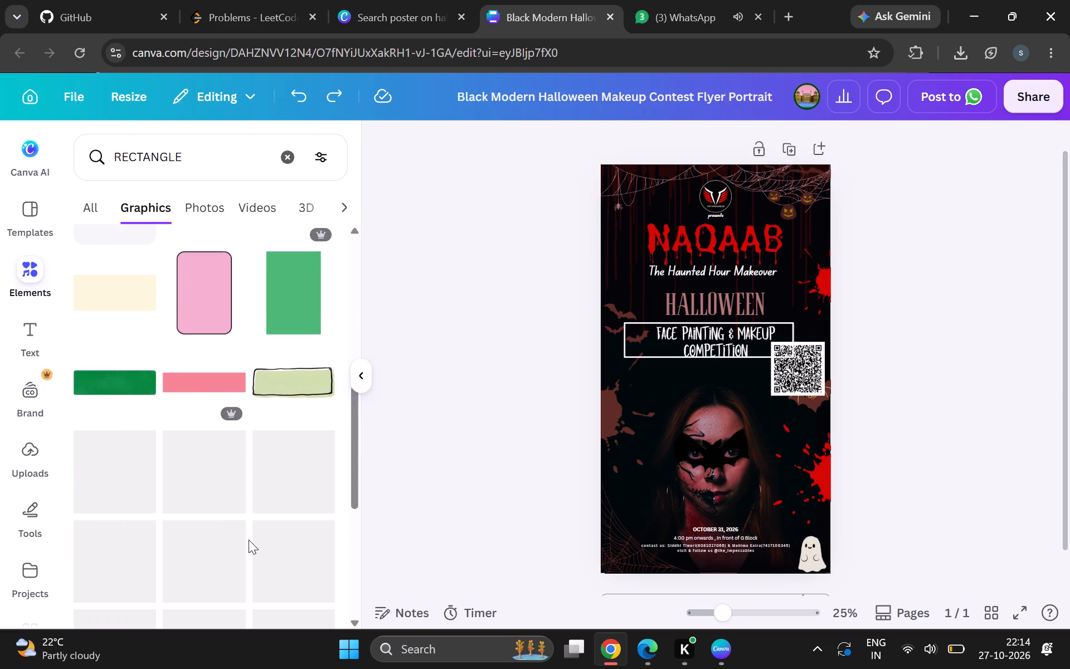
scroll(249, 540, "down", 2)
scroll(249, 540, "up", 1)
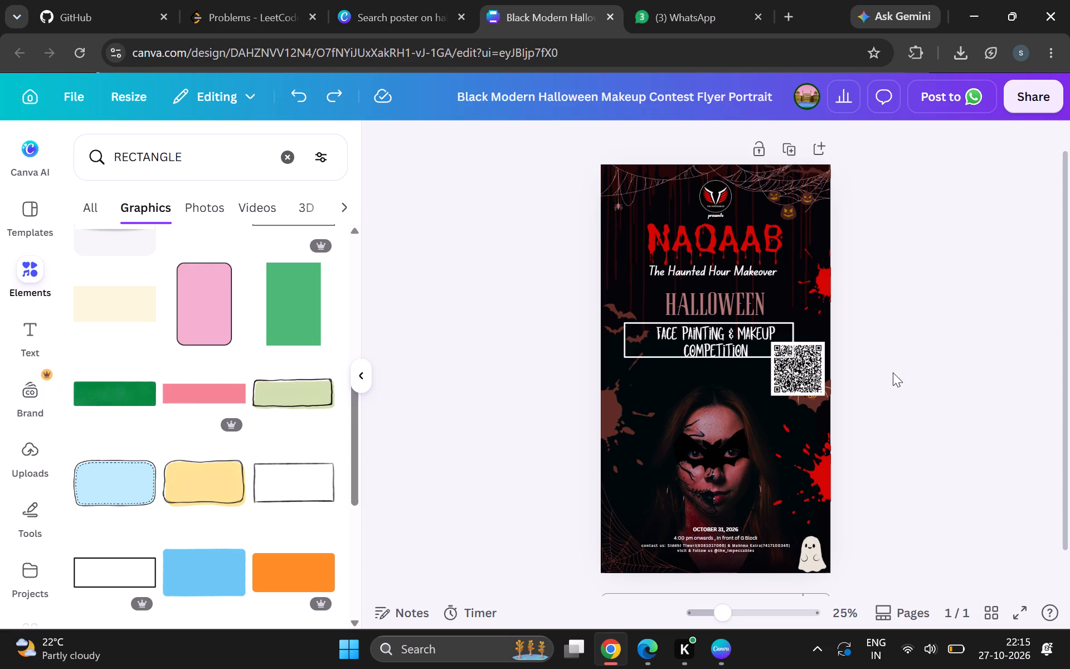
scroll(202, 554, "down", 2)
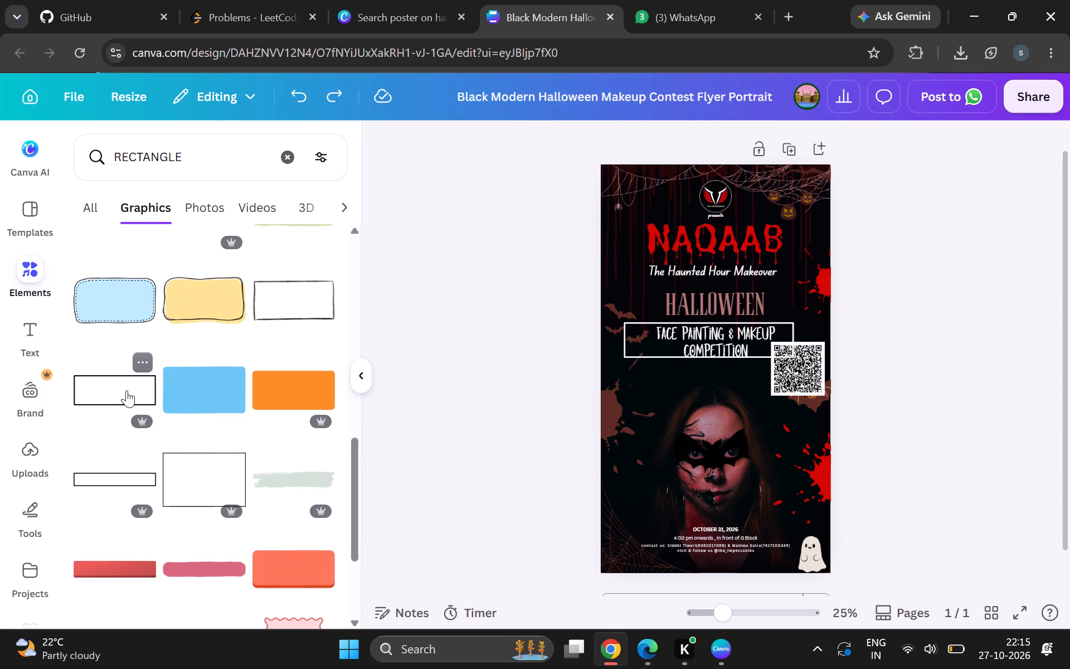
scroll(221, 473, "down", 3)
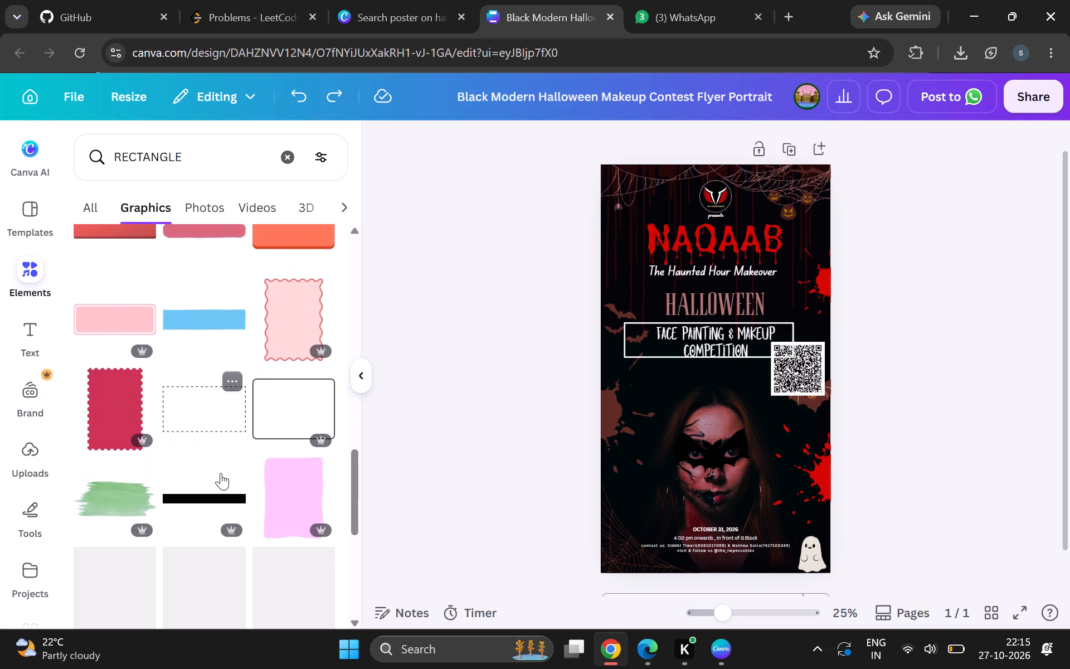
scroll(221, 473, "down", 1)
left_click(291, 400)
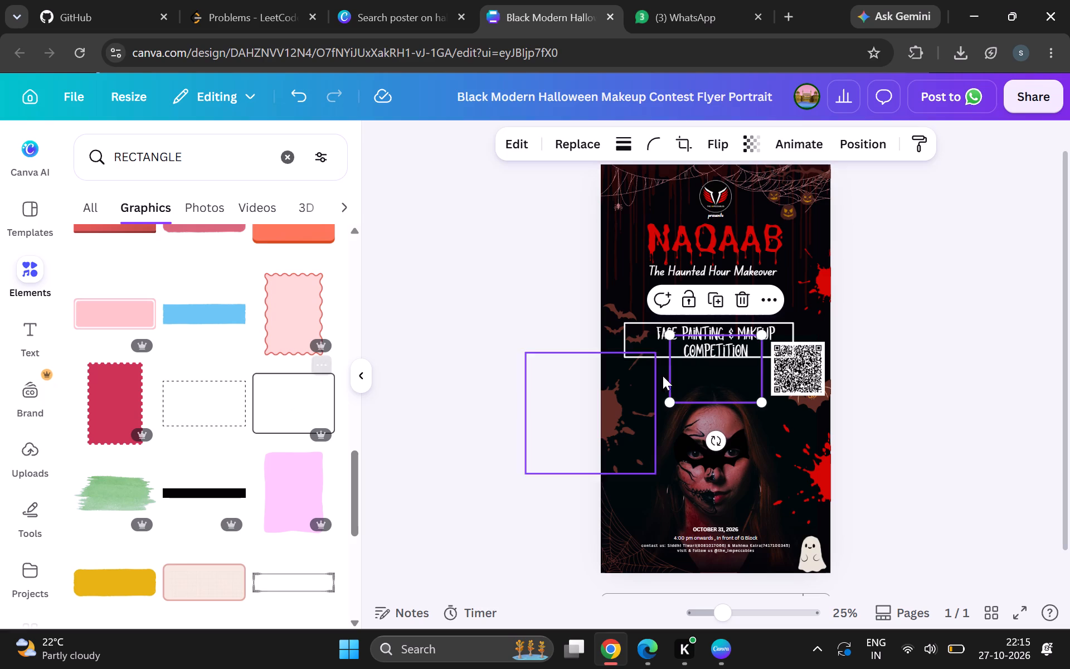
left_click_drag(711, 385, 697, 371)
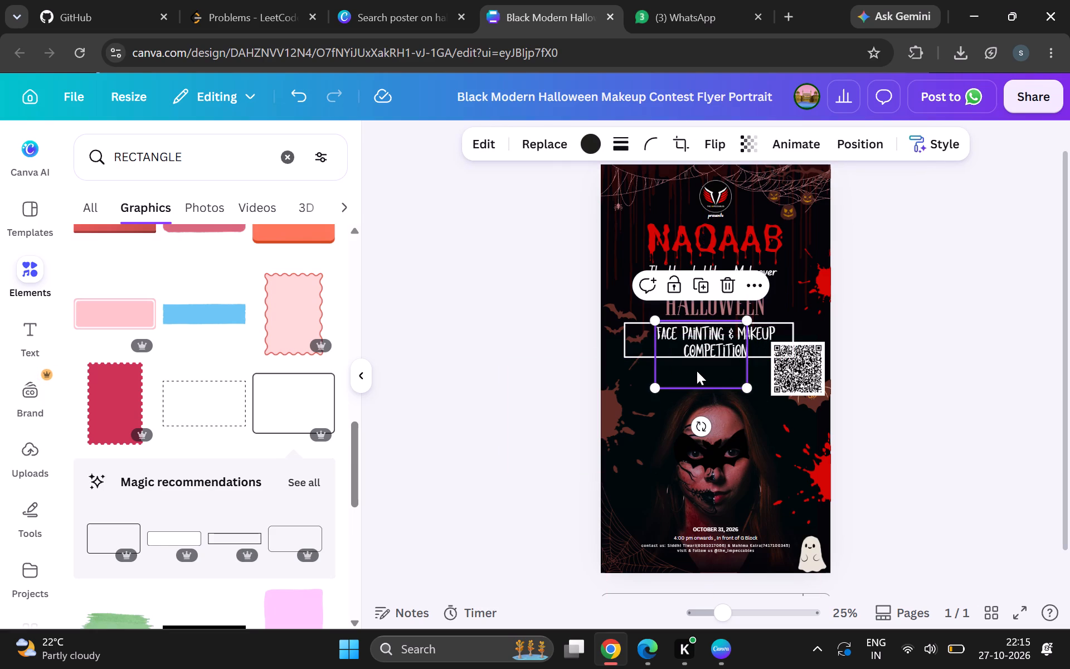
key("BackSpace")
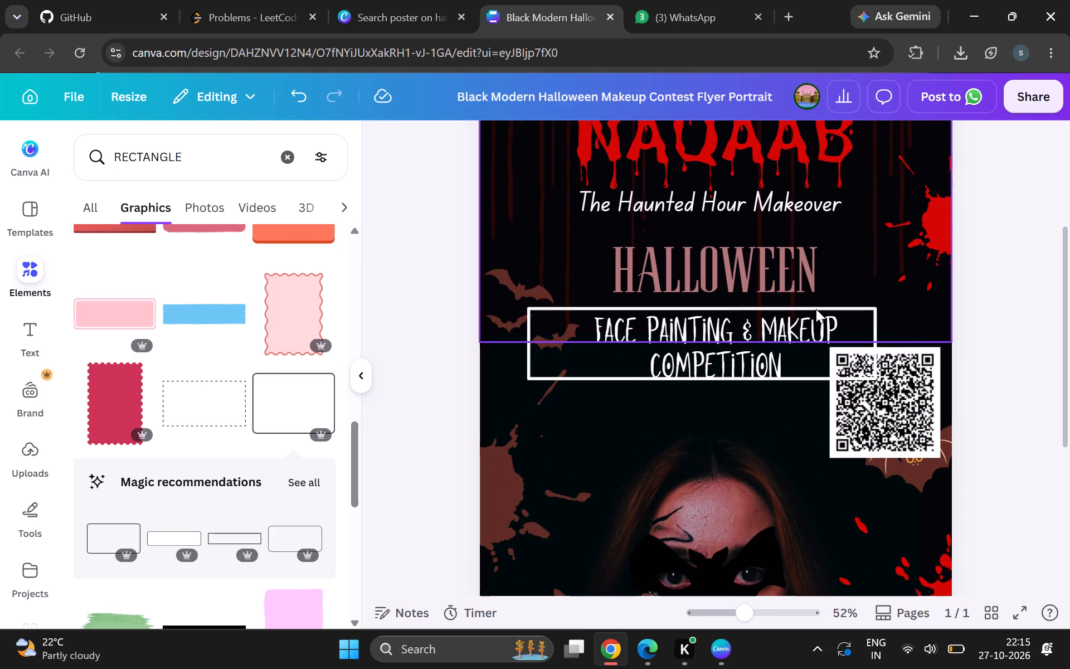
Move the white frame so it is centred around the two-line competition text, and deselect it.
double_click(767, 328)
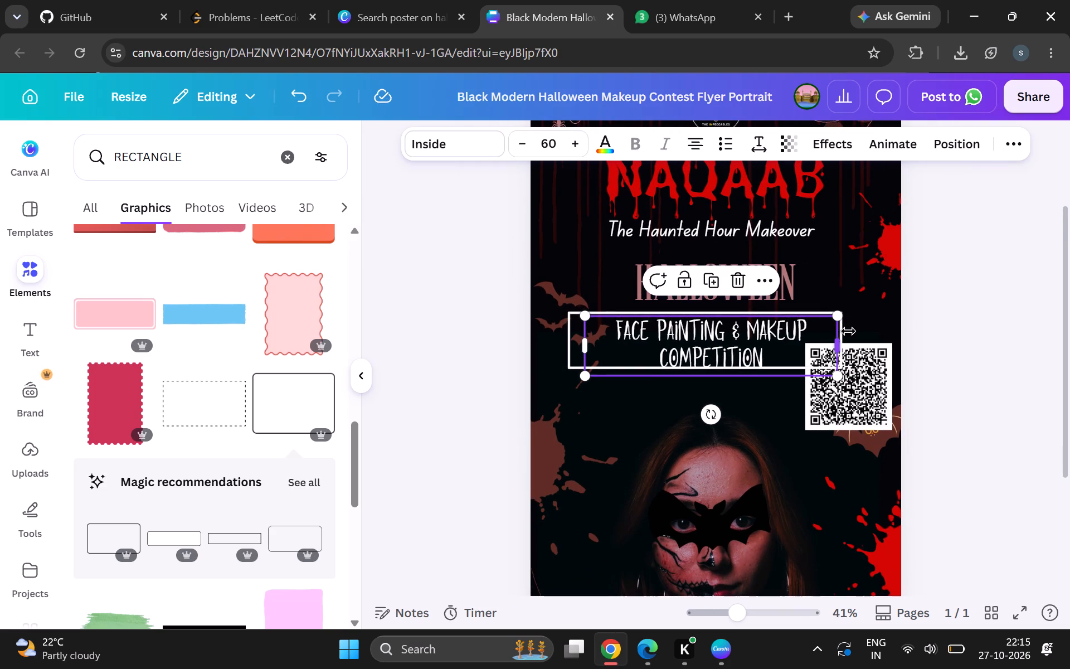
left_click(570, 354)
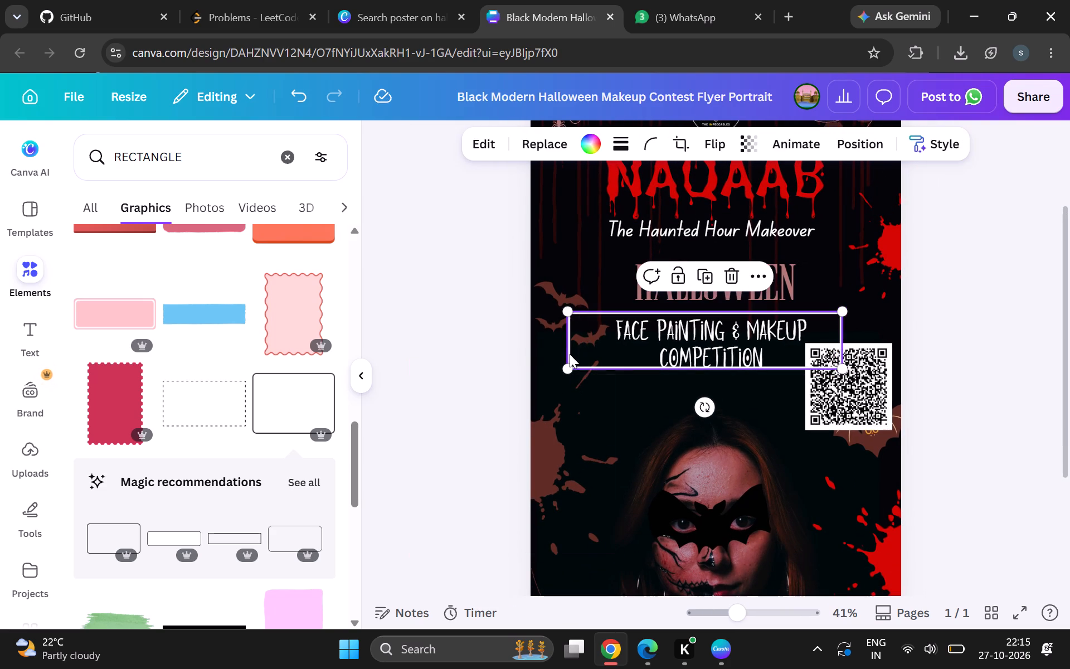
left_click_drag(570, 354, 579, 357)
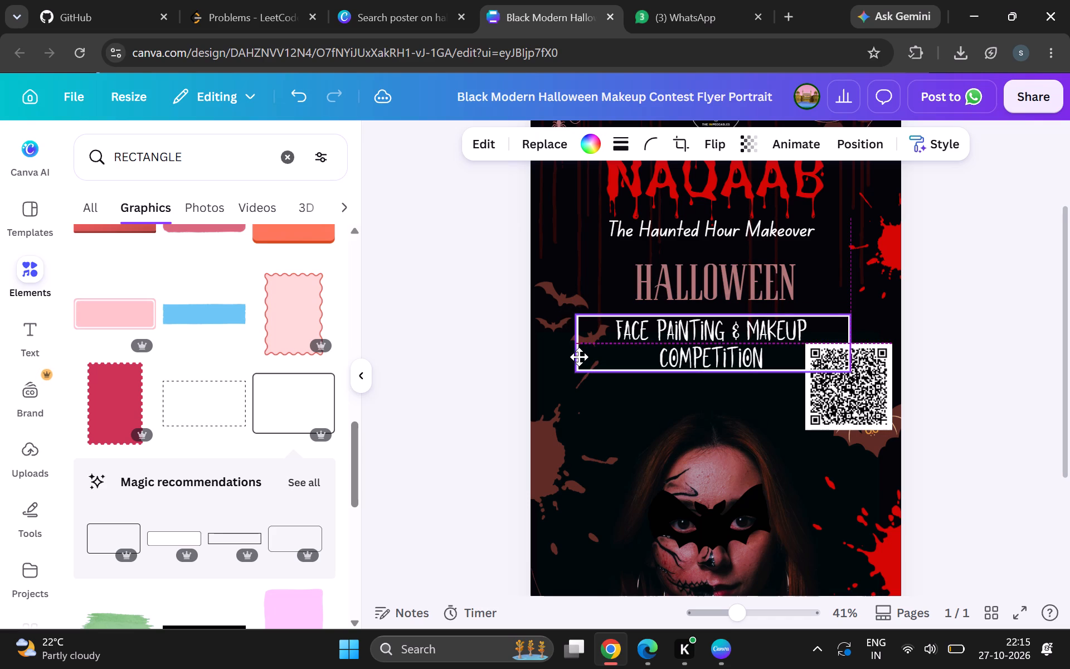
left_click_drag(579, 357, 575, 356)
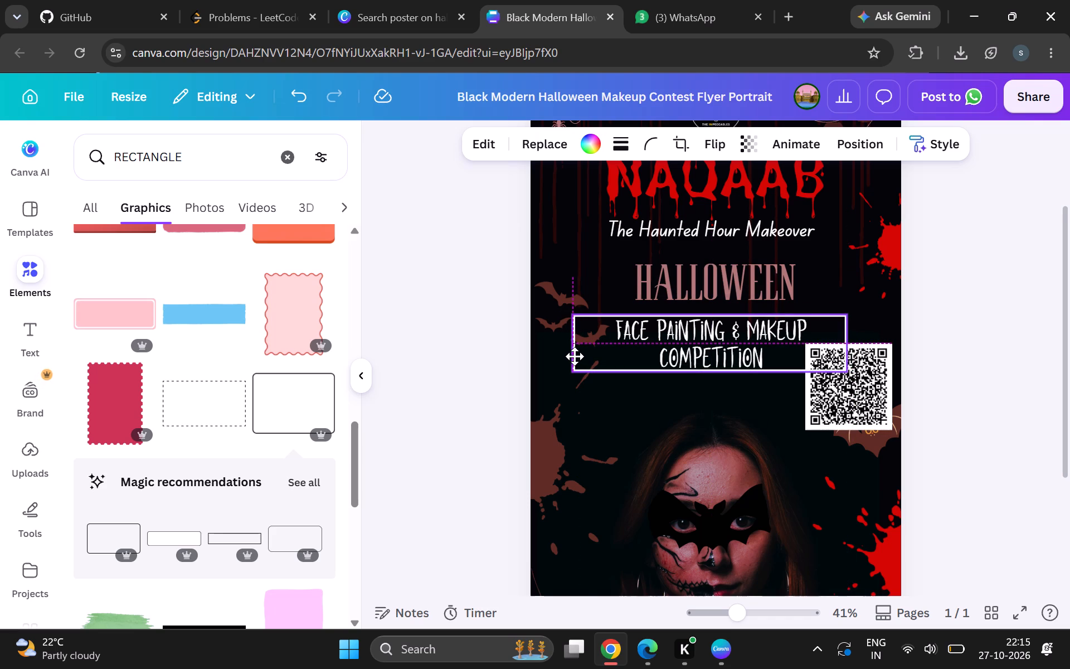
left_click_drag(575, 356, 576, 357)
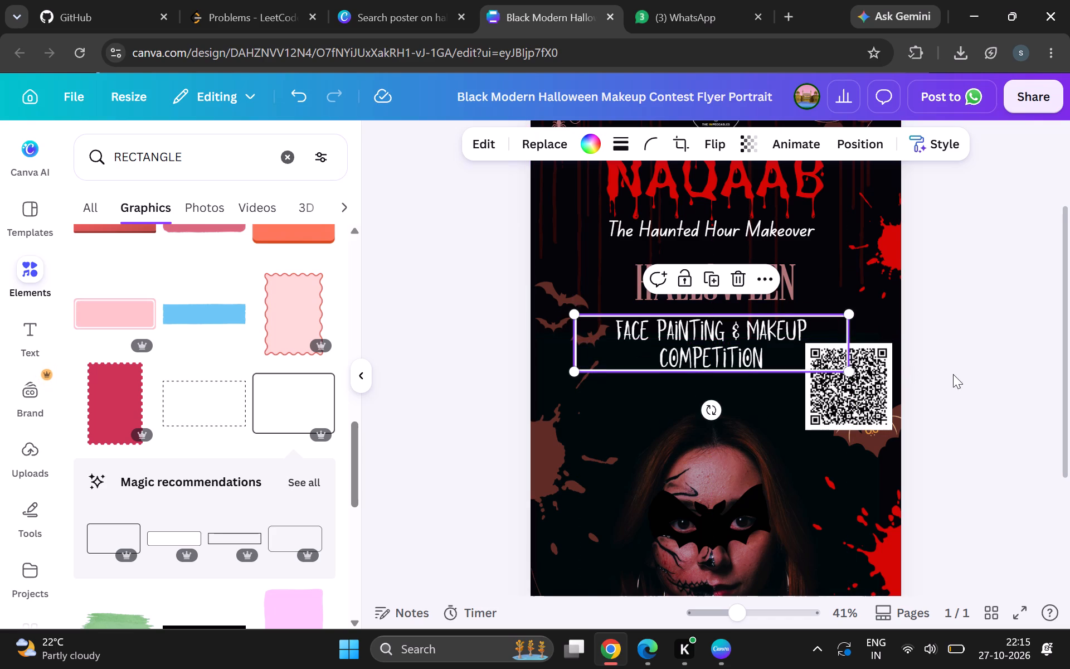
left_click(962, 376)
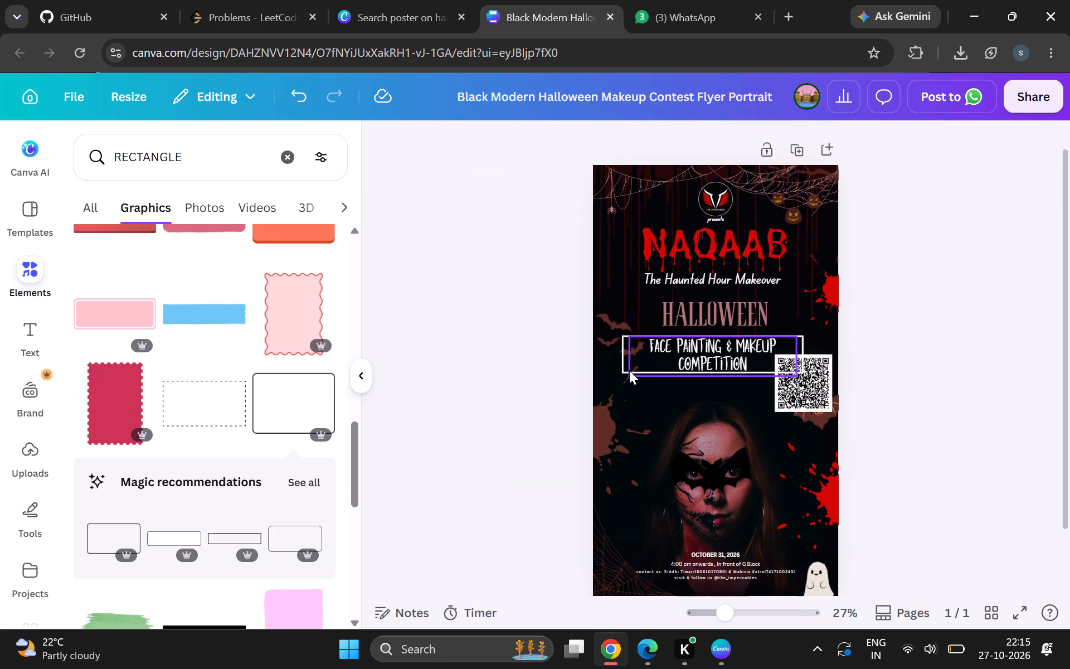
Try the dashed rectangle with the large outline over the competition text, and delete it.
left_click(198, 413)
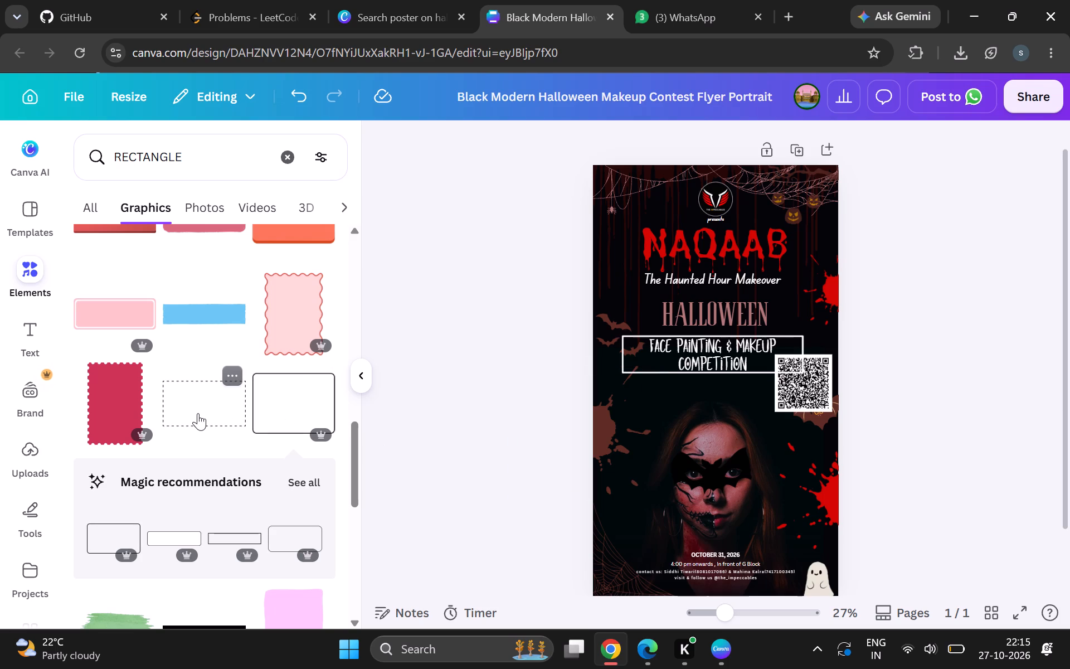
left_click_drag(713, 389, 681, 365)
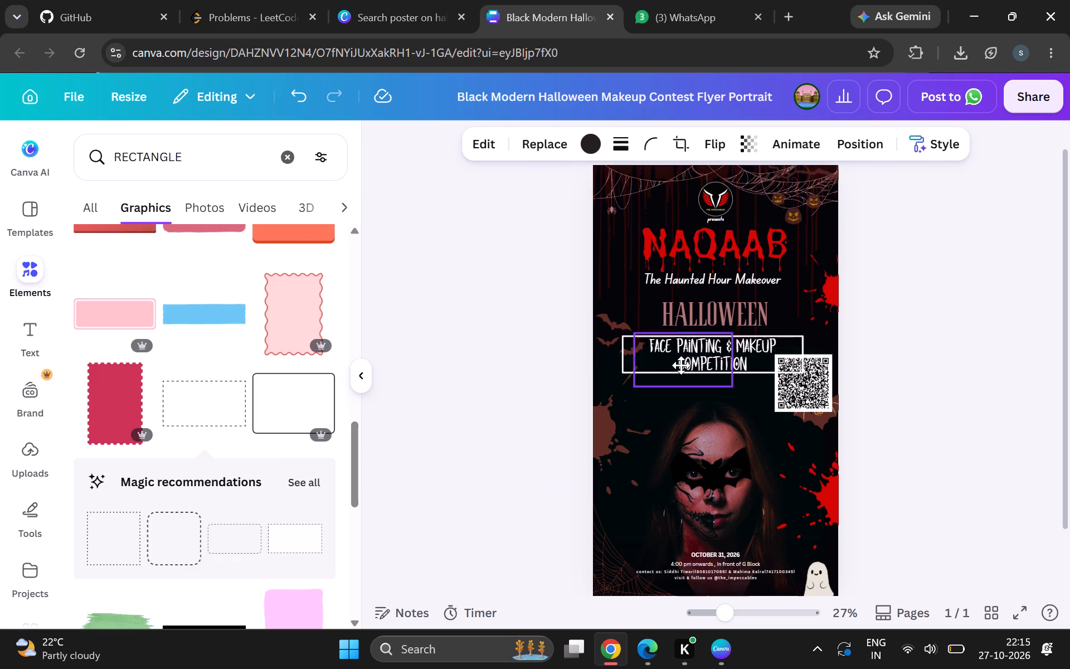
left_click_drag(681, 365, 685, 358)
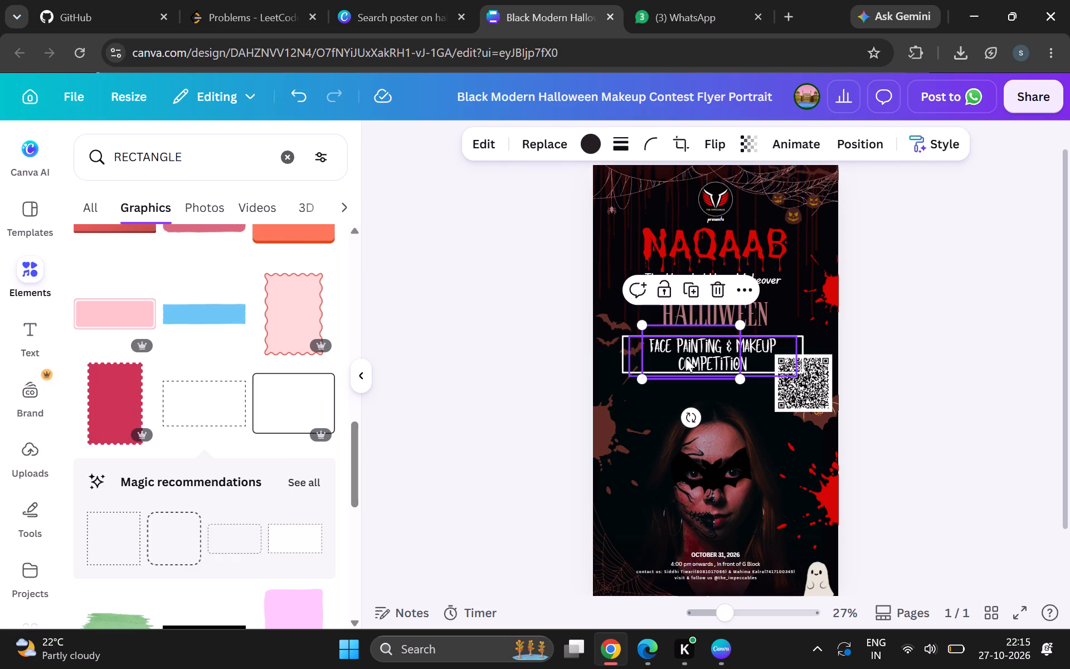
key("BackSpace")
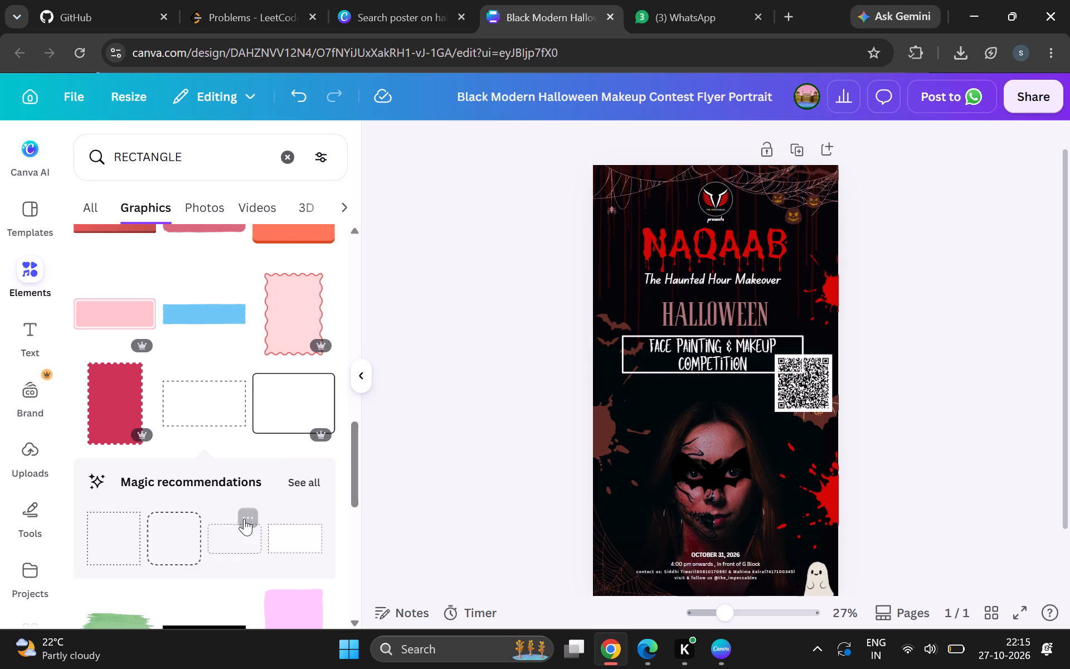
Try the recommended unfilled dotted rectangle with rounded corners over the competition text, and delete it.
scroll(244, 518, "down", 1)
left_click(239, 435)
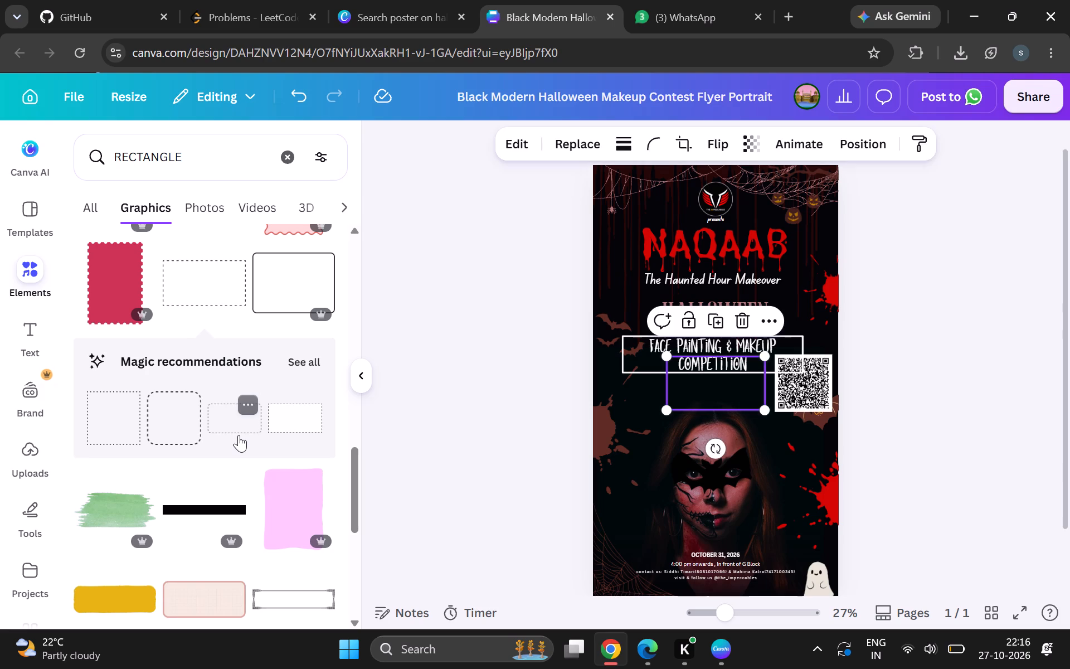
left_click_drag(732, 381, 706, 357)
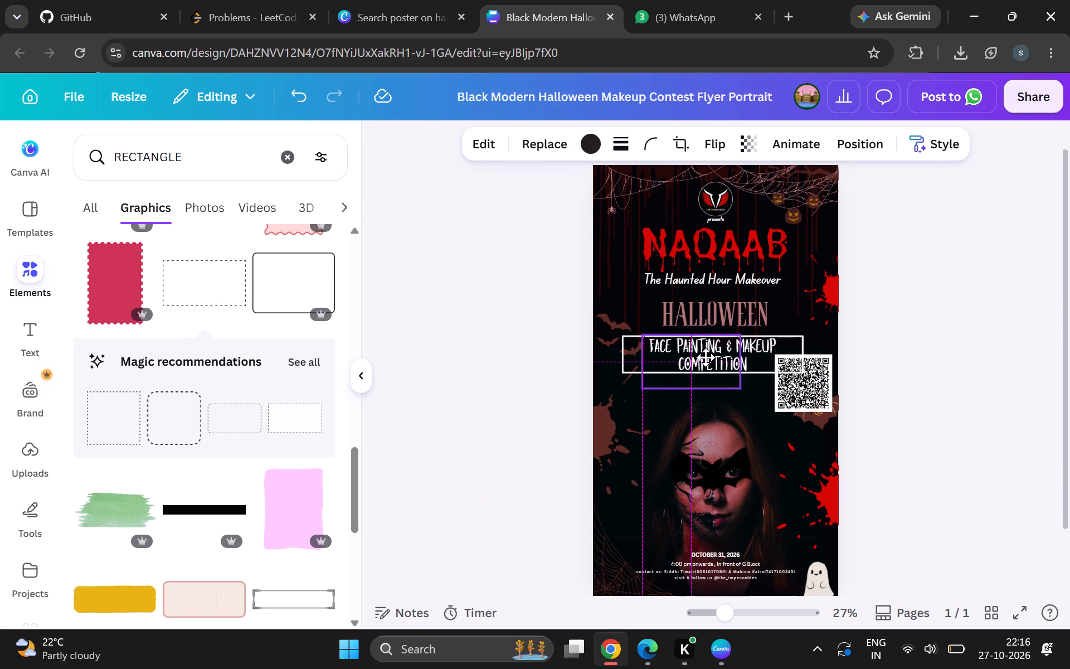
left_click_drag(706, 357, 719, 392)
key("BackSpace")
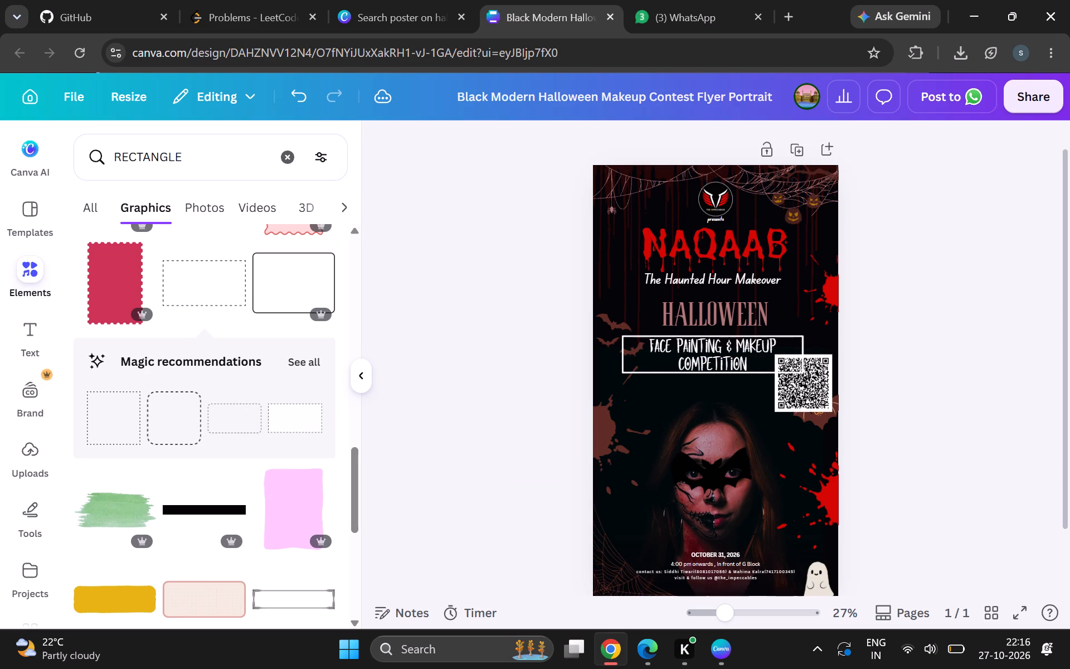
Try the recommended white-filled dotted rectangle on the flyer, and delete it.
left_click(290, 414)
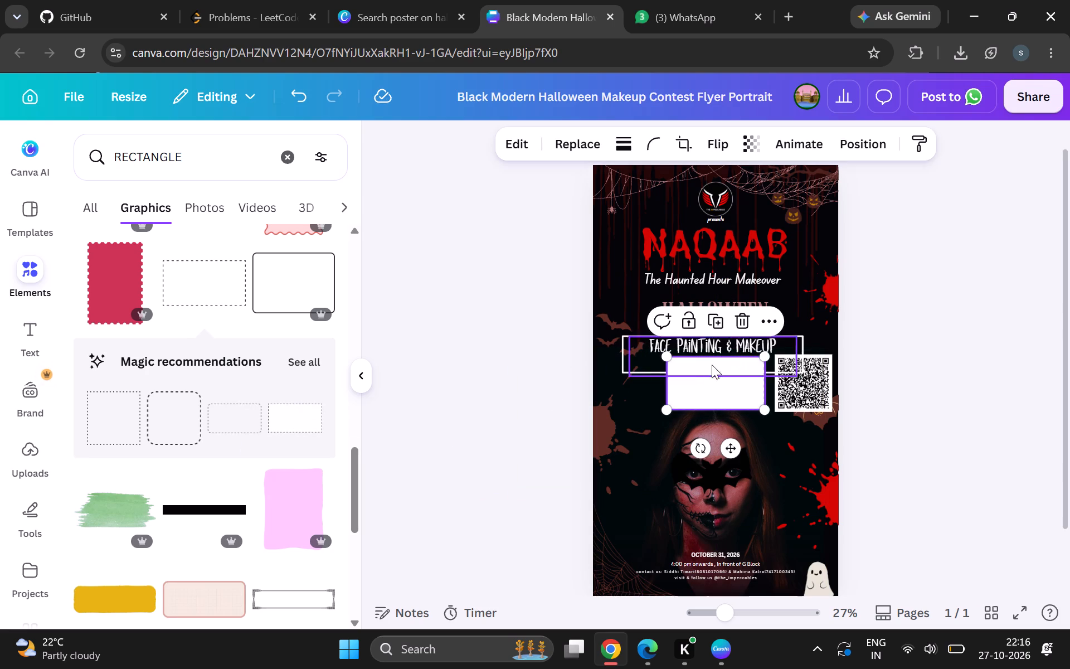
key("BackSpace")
Add the plain, wide black-outlined rectangle over the competition text and enlarge it to surround both lines.
scroll(257, 568, "down", 1)
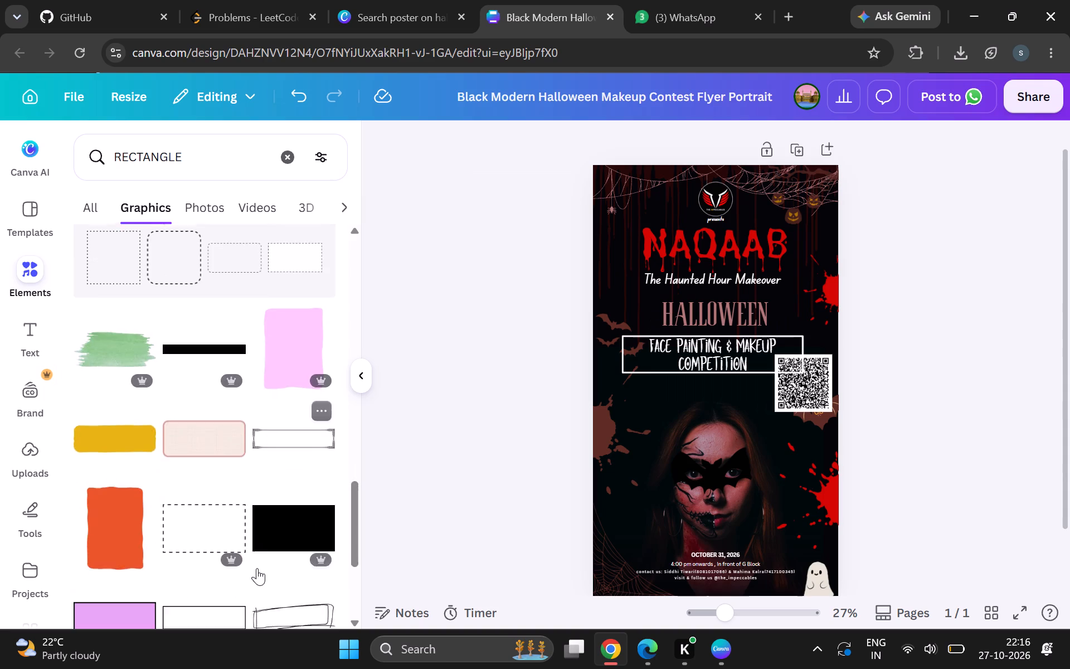
scroll(257, 568, "down", 3)
left_click(198, 495)
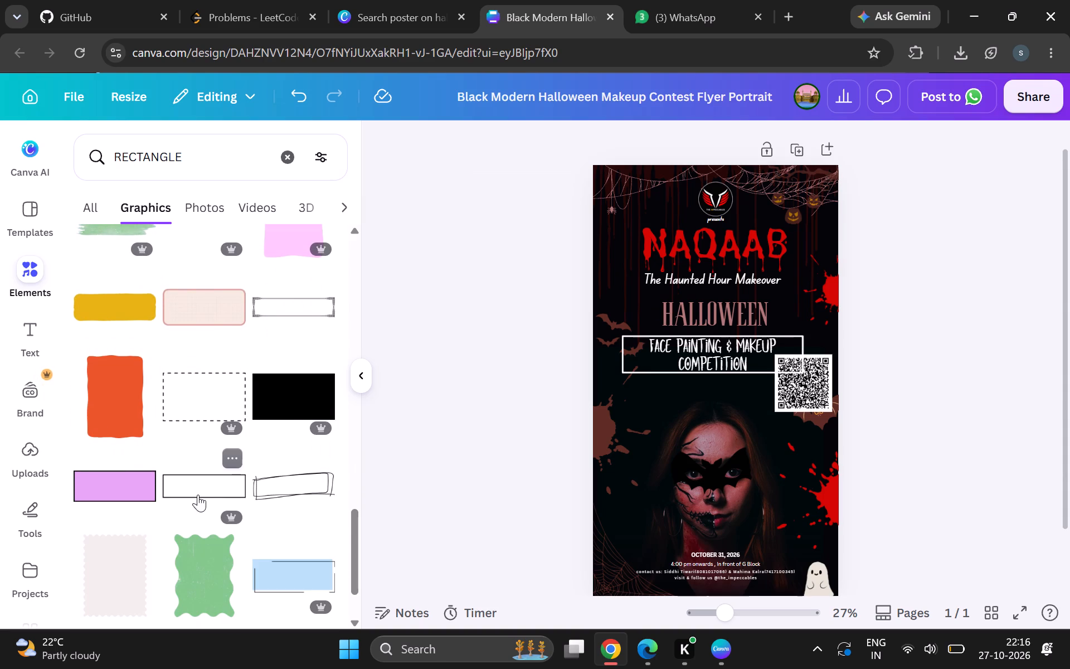
left_click(729, 397)
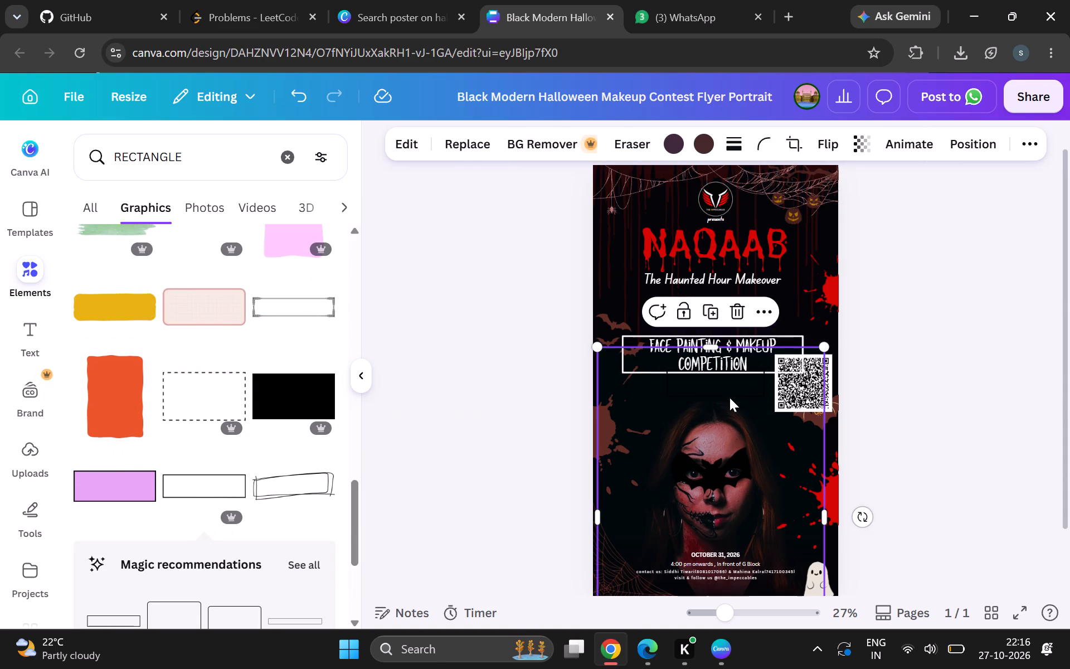
left_click(717, 387)
left_click_drag(717, 387, 689, 354)
left_click_drag(740, 363, 748, 365)
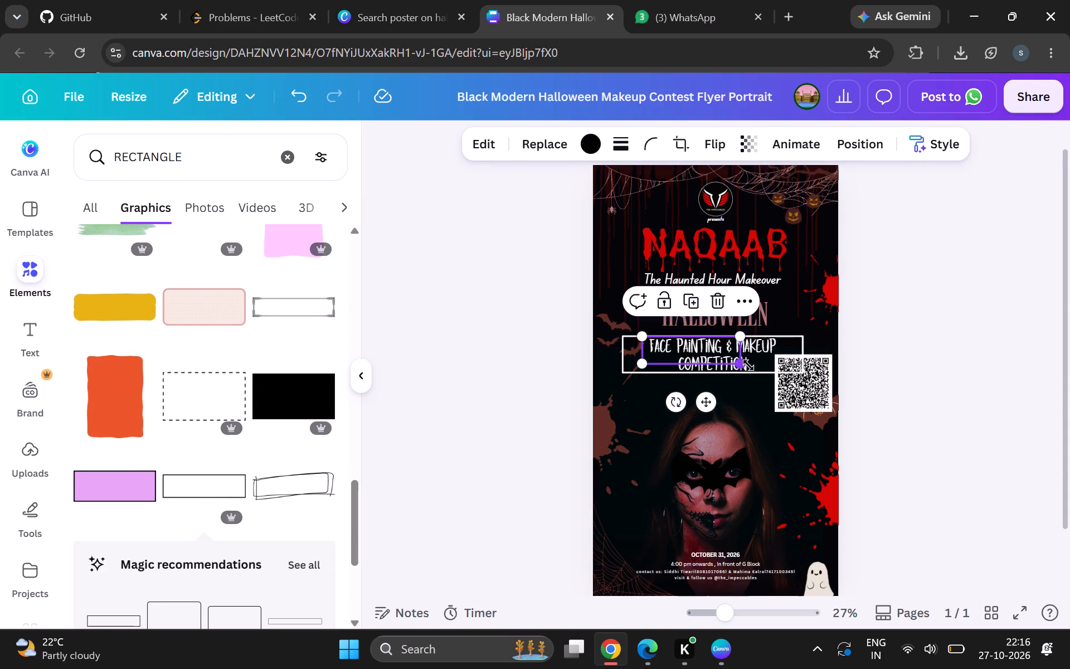
left_click_drag(748, 365, 785, 375)
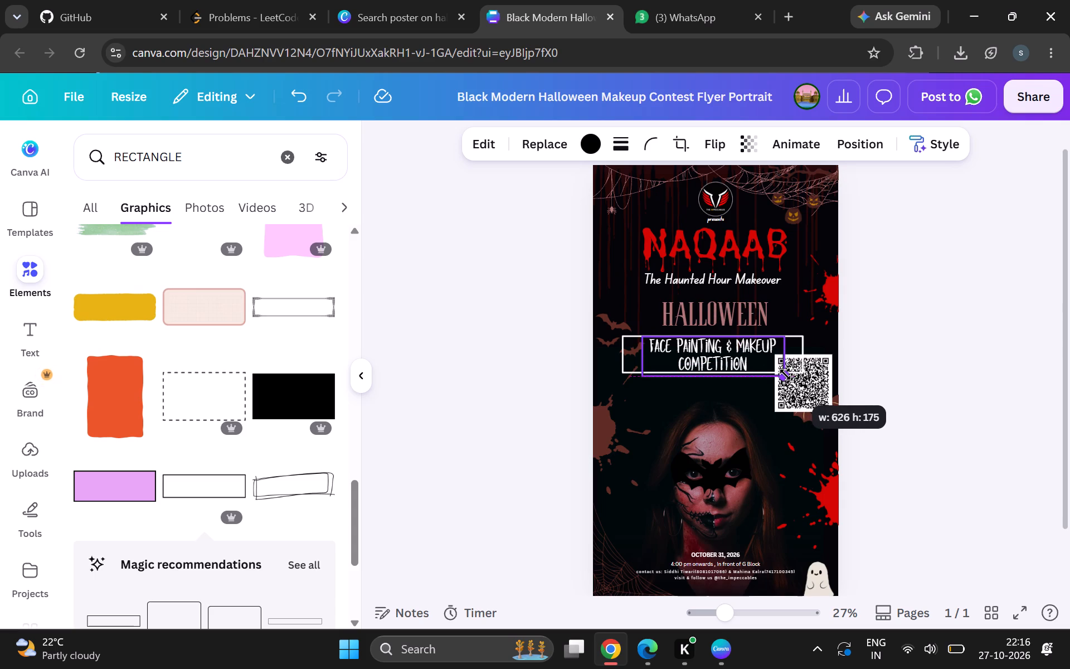
left_click_drag(785, 375, 790, 376)
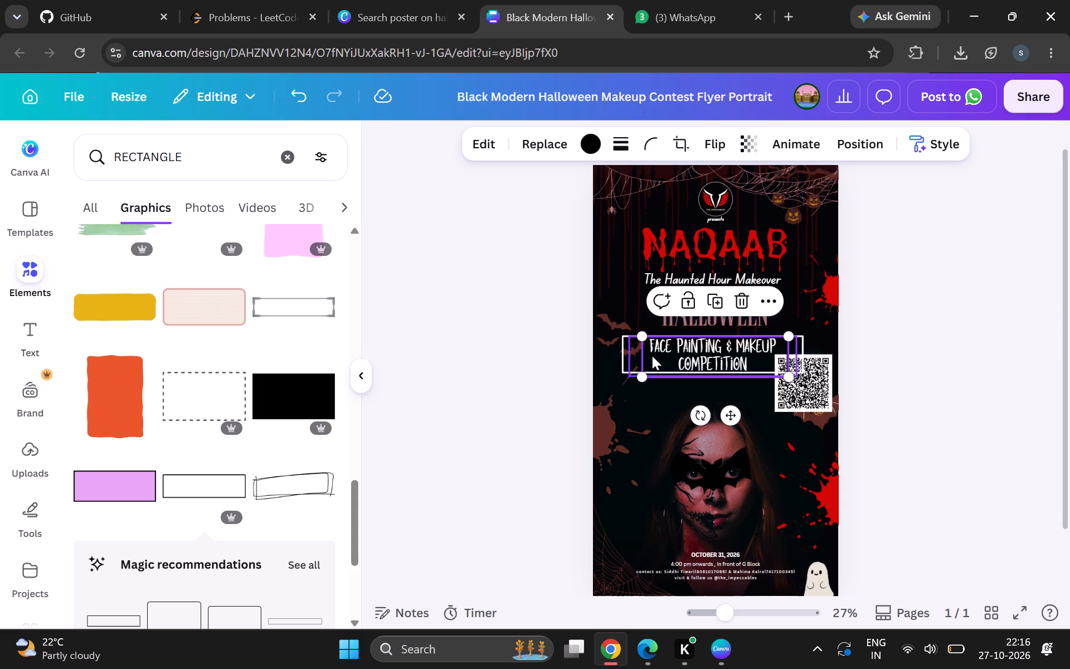
Delete the earlier white frame around the competition text.
left_click(622, 354)
key("BackSpace")
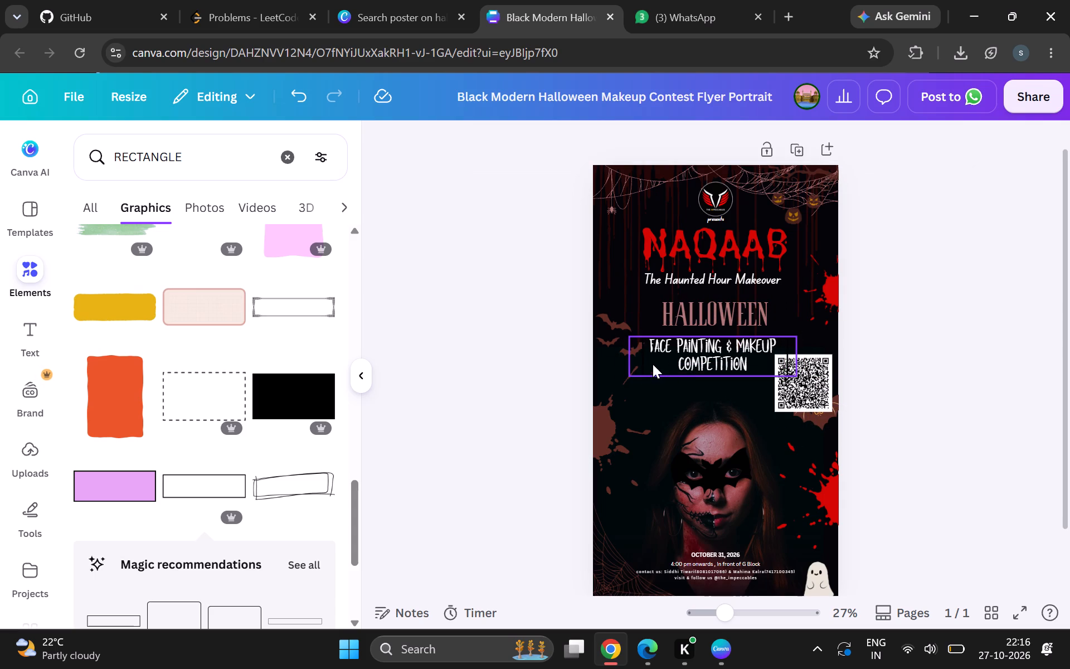
Find the new black-outlined rectangle among the layers and recolour its outline white.
left_click(785, 289)
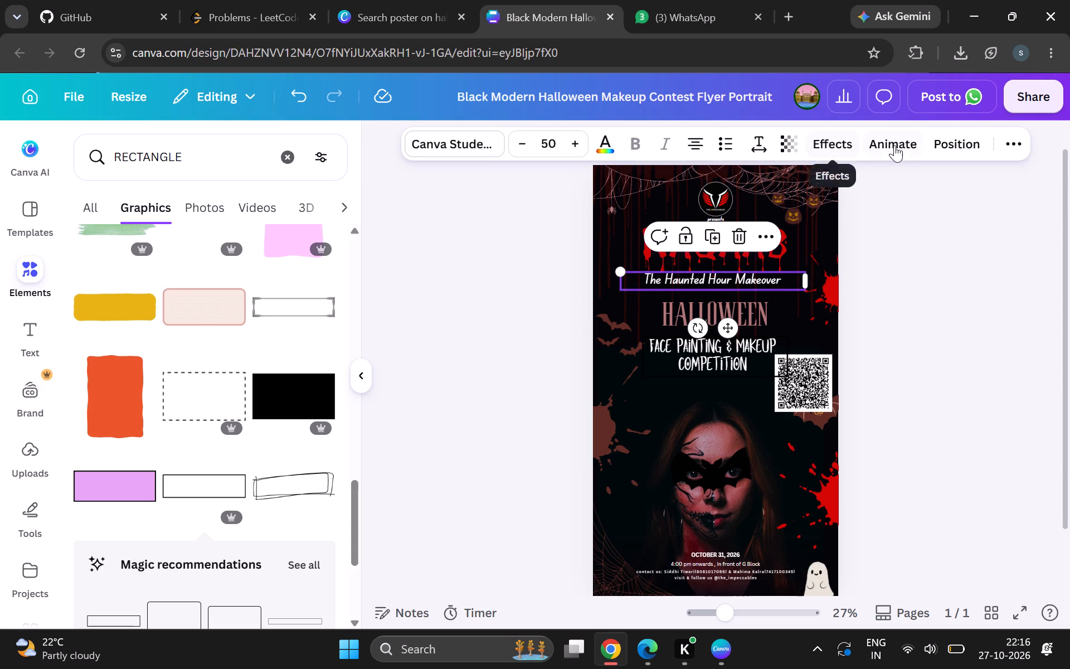
left_click(946, 148)
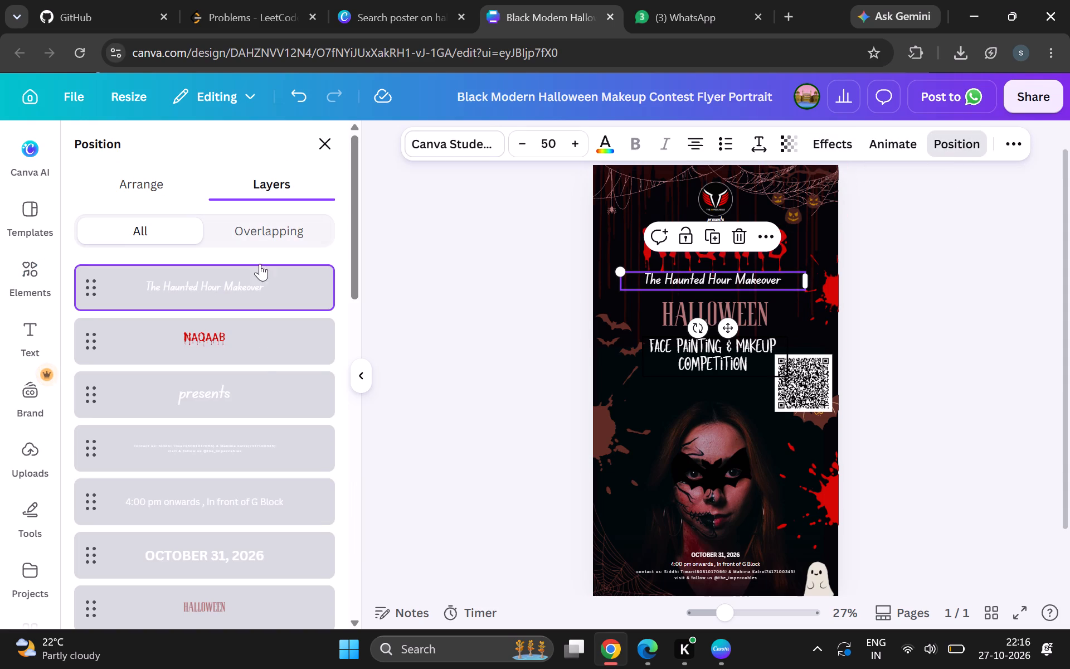
scroll(258, 488, "down", 4)
left_click(208, 496)
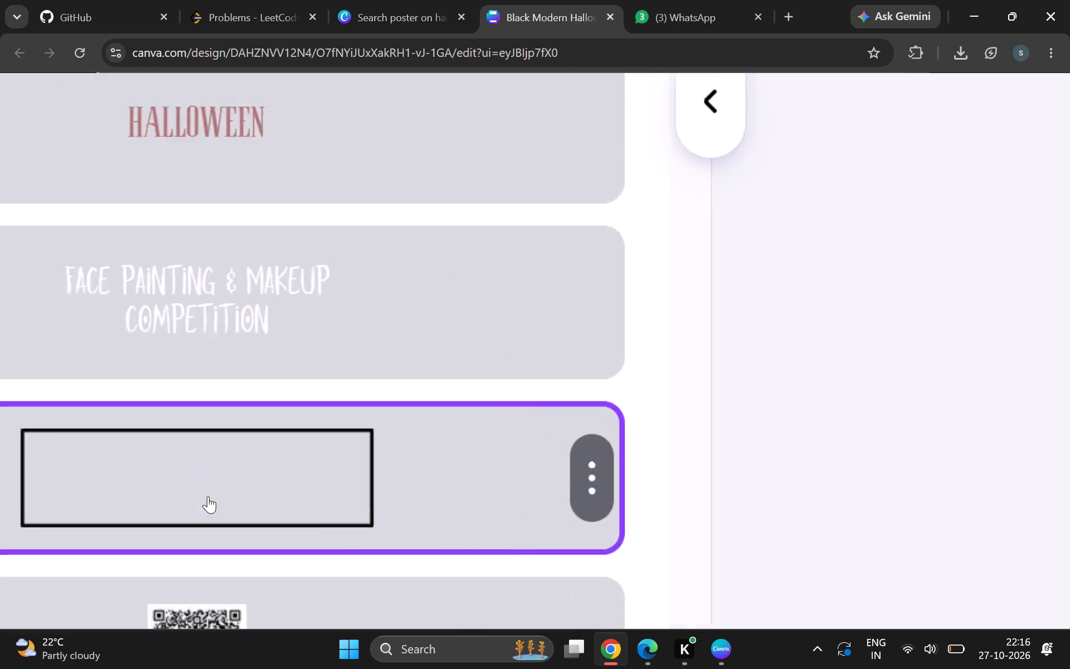
left_click(462, 411)
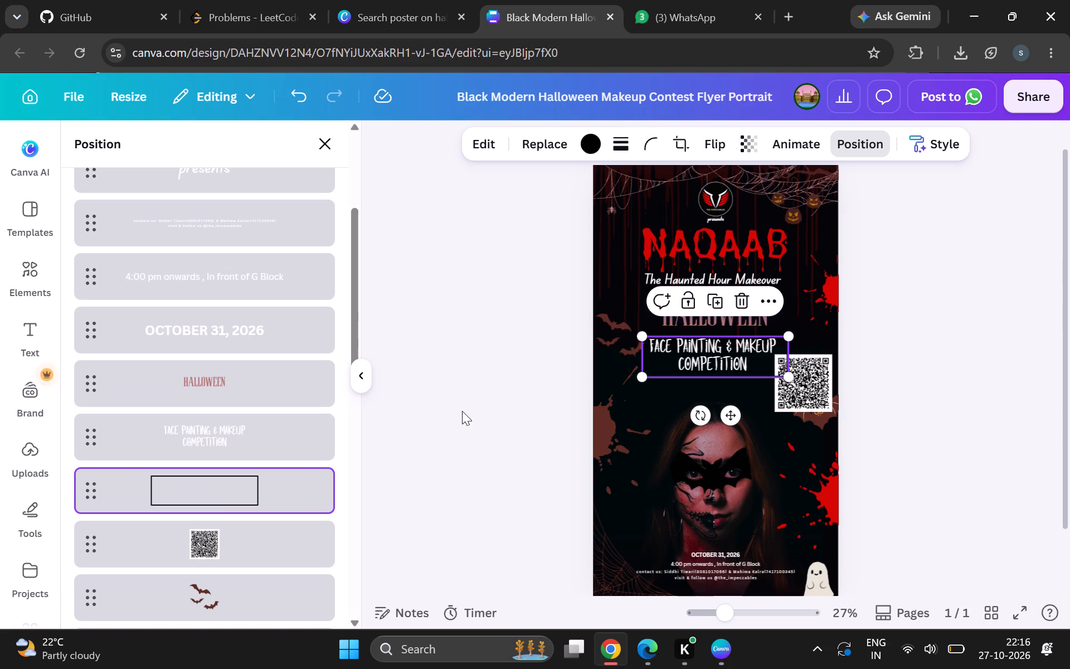
scroll(462, 411, "up", 1)
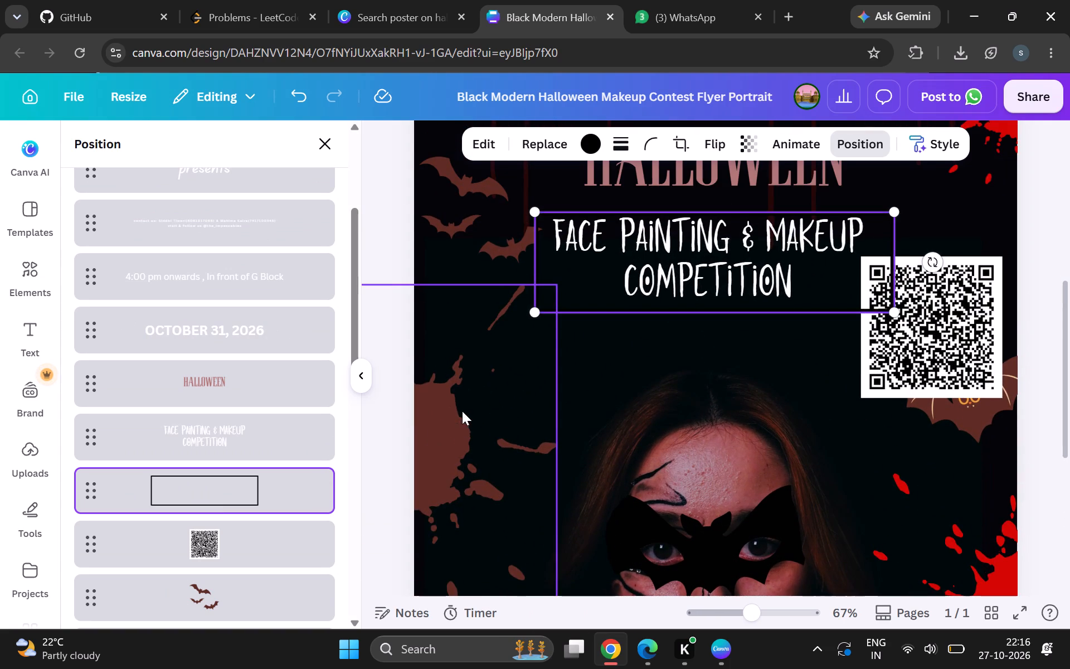
left_click(594, 149)
left_click(92, 375)
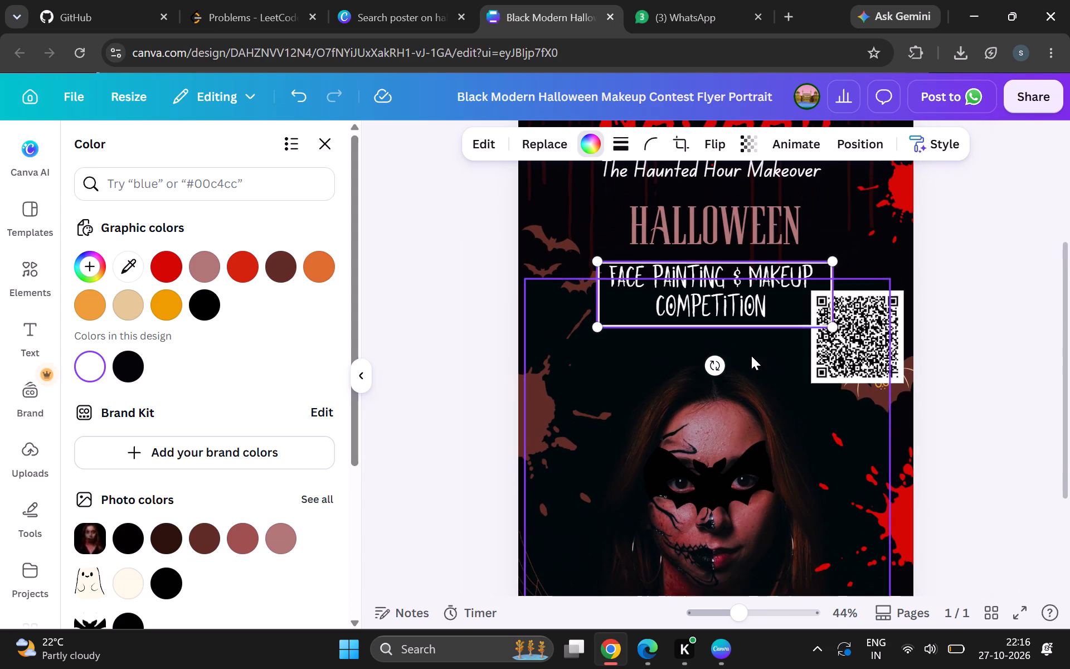
left_click(1008, 305)
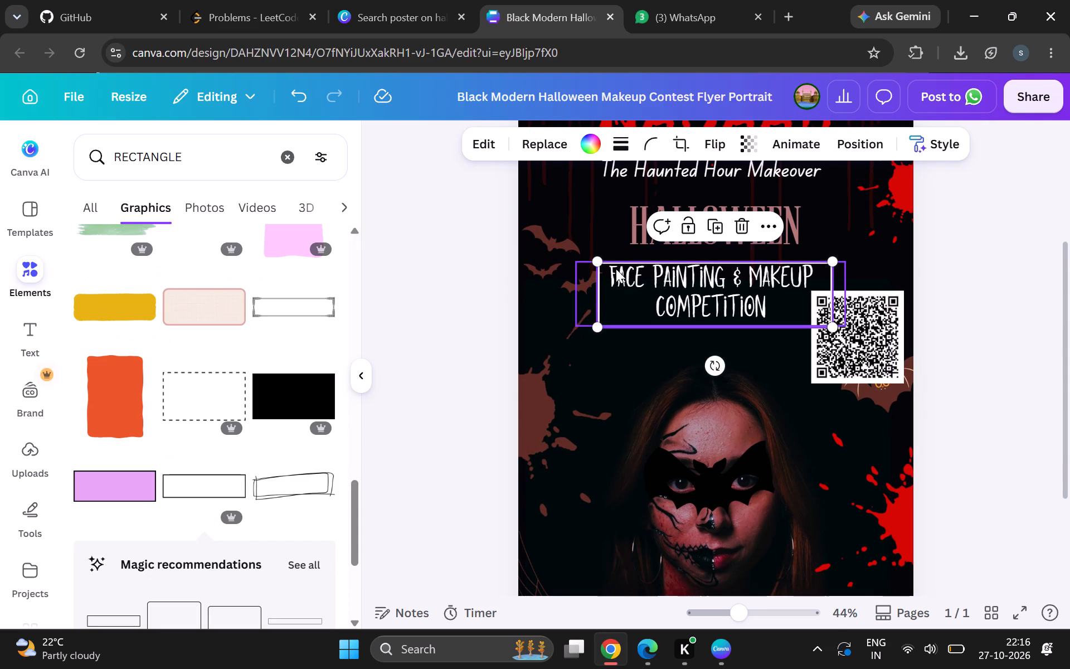
Enlarge the new white frame slightly from its upper-left corner around the competition text, and deselect it.
left_click_drag(600, 259, 592, 252)
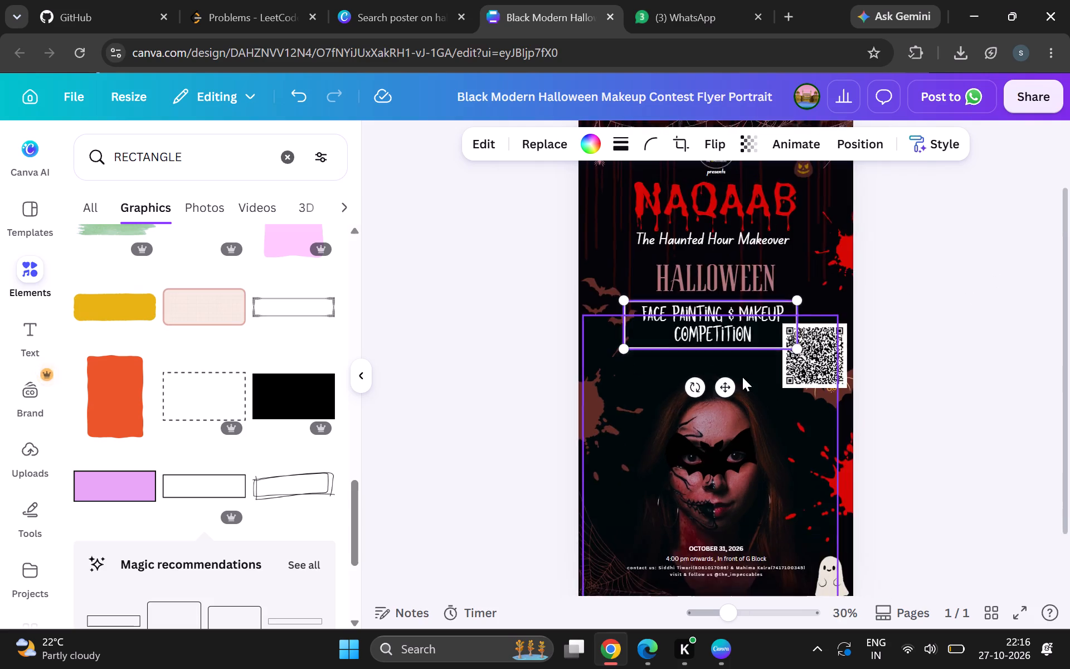
left_click(897, 362)
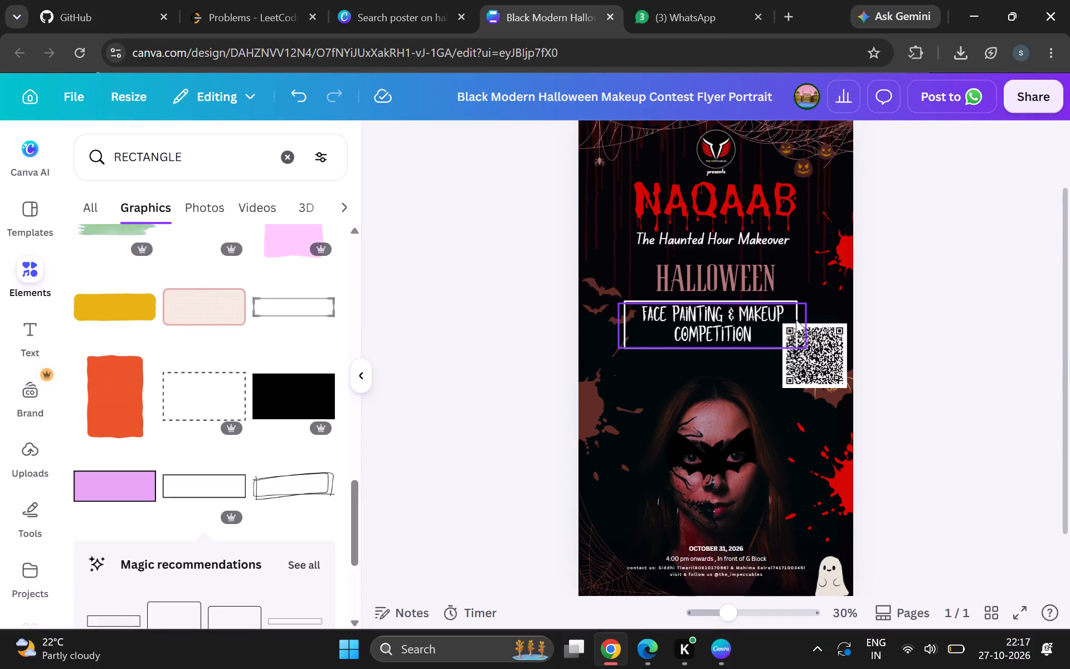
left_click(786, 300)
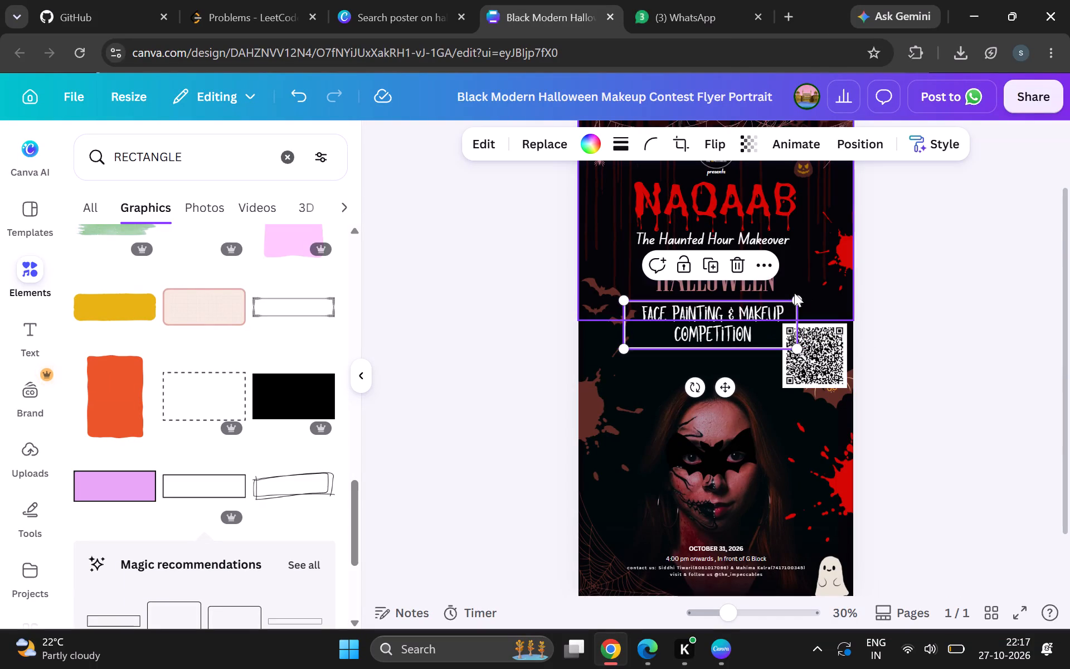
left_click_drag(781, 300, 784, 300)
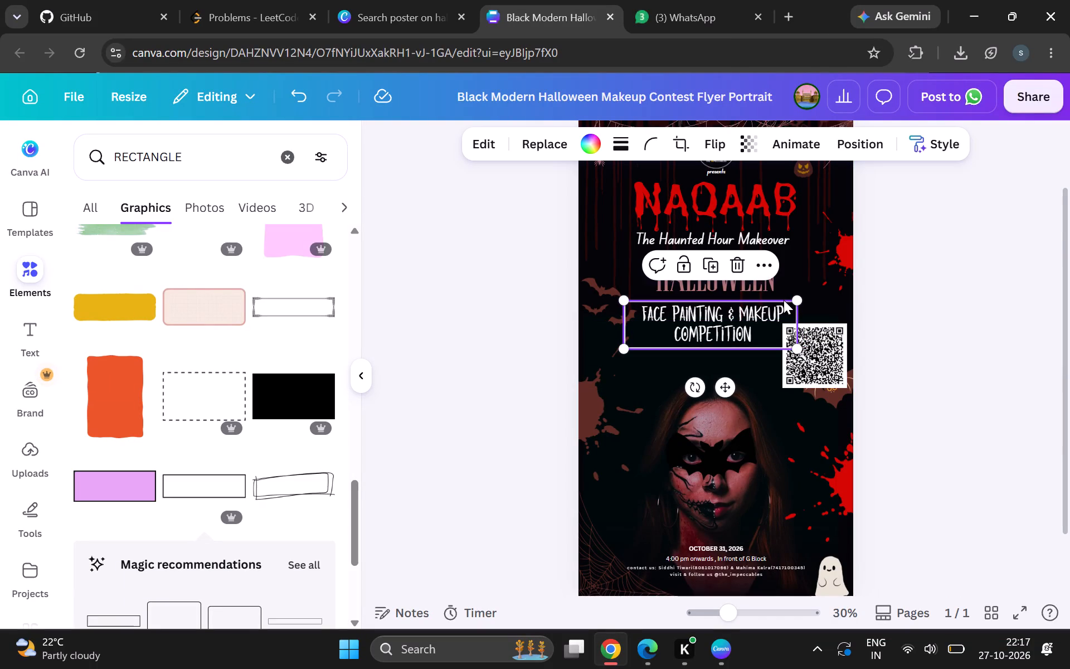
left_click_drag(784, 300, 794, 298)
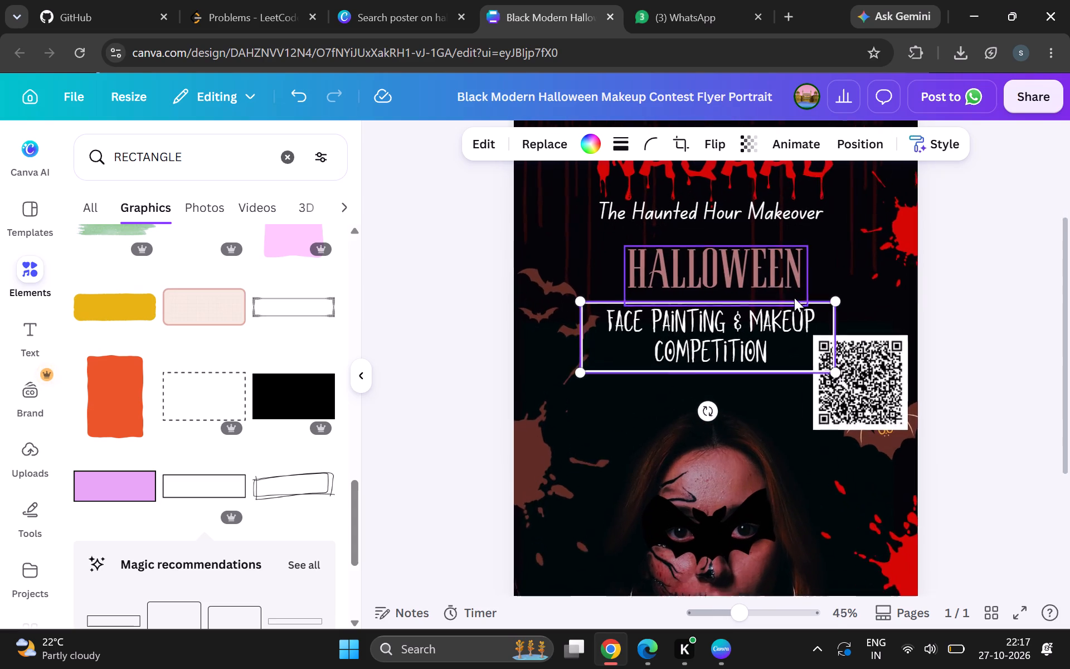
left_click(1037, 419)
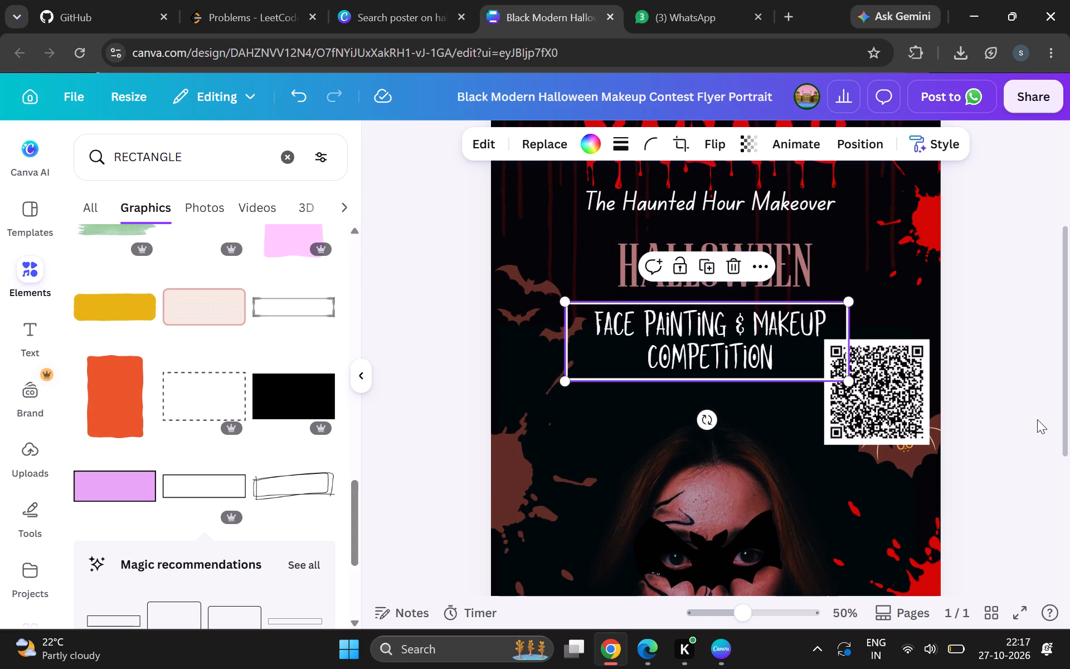
Move the QR code in the layer order above the white frame, directly below the "The Haunted Hour Makeover" text.
left_click(911, 404)
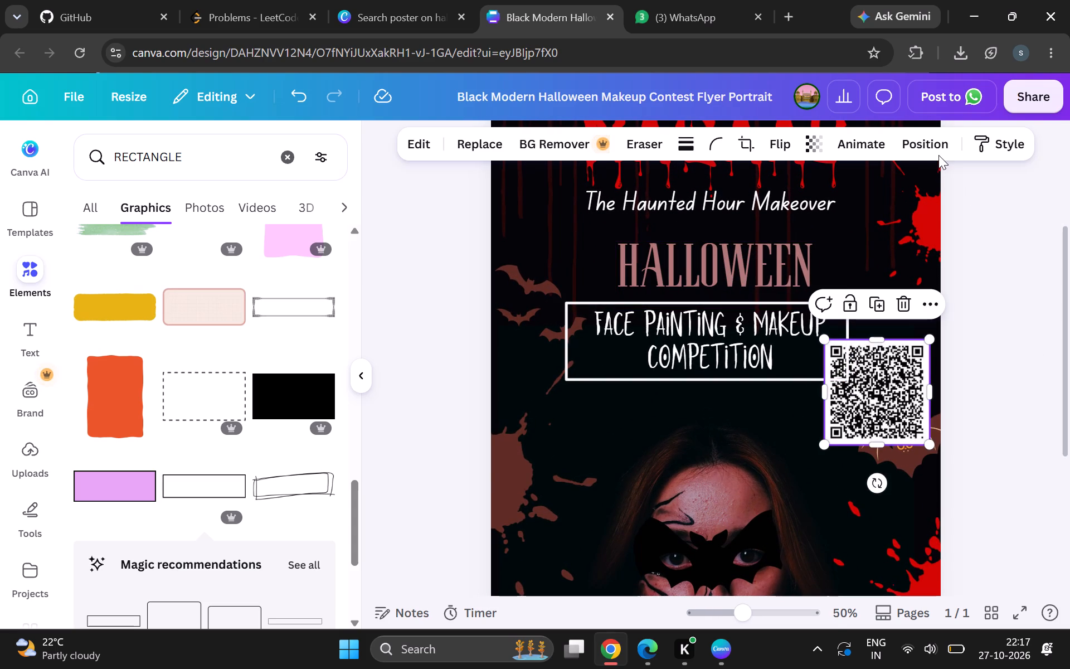
left_click(930, 147)
left_click_drag(85, 540, 84, 184)
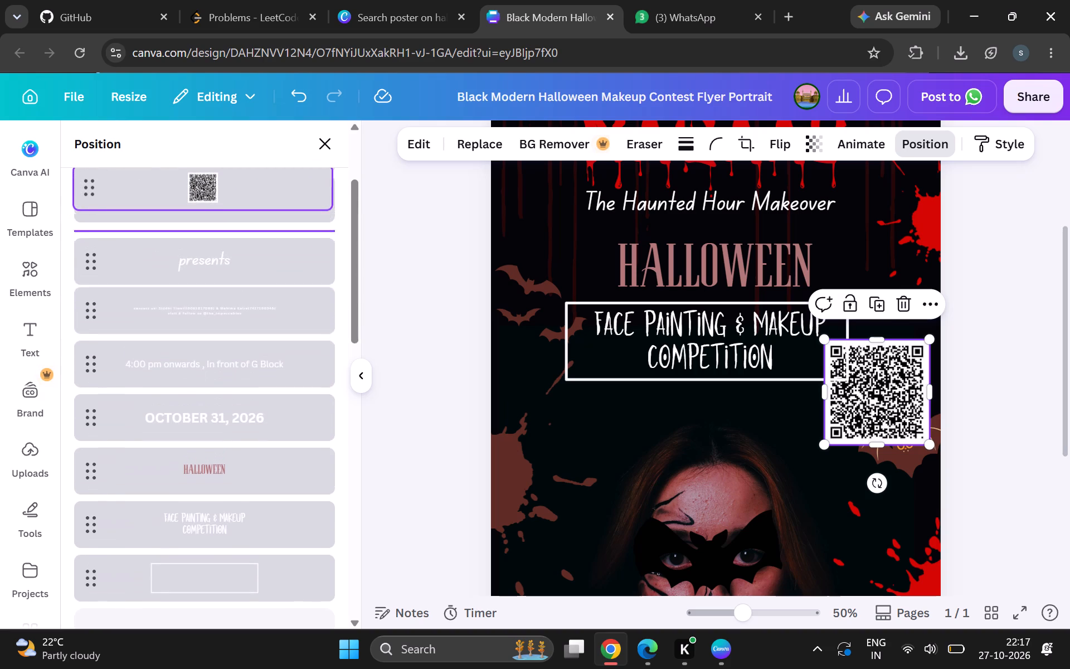
left_click_drag(84, 184, 71, 299)
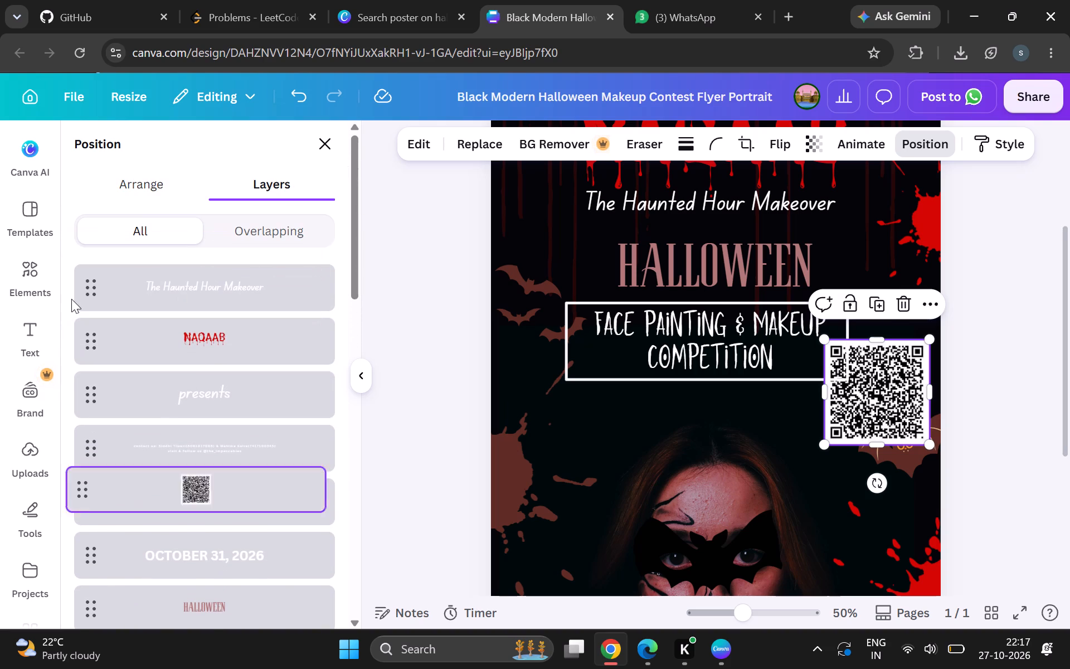
scroll(145, 469, "down", 2)
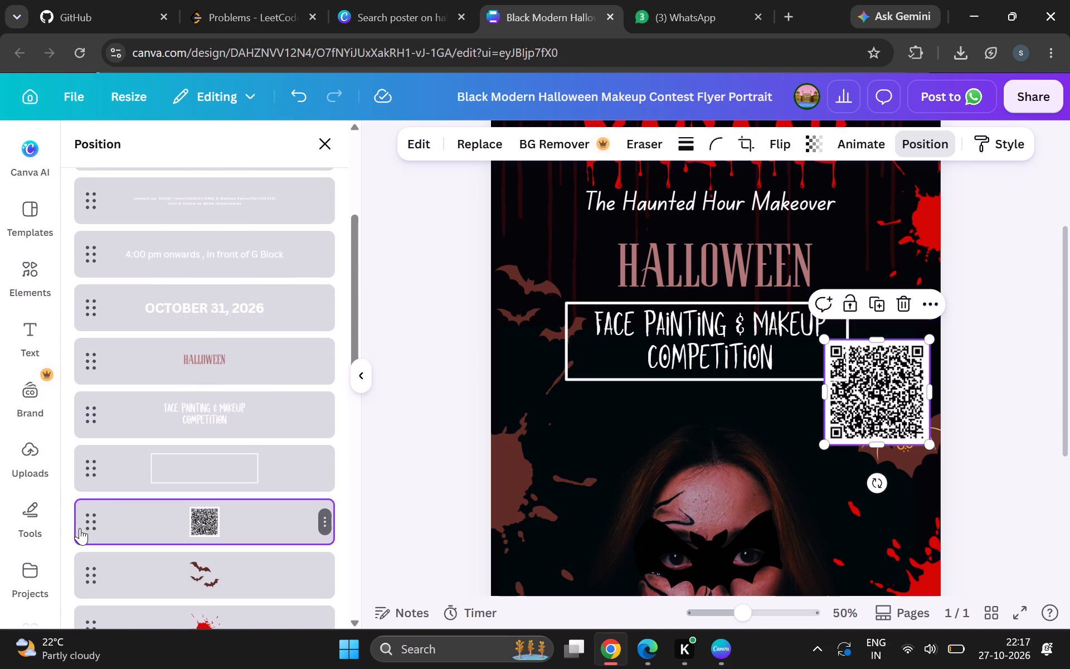
left_click_drag(80, 528, 76, 192)
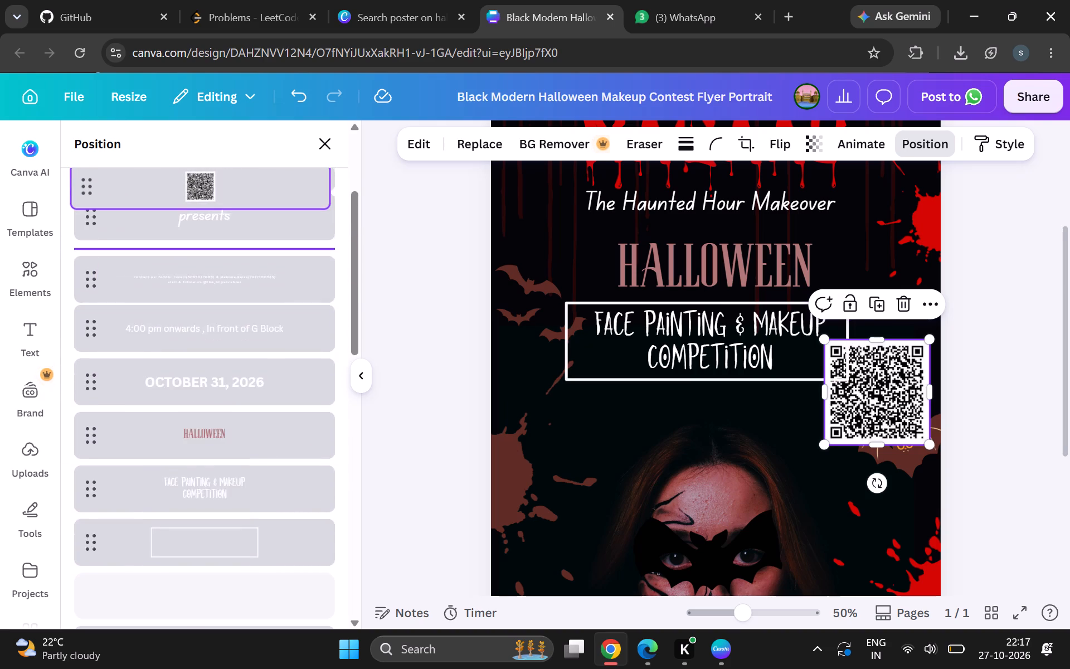
left_click_drag(76, 192, 70, 303)
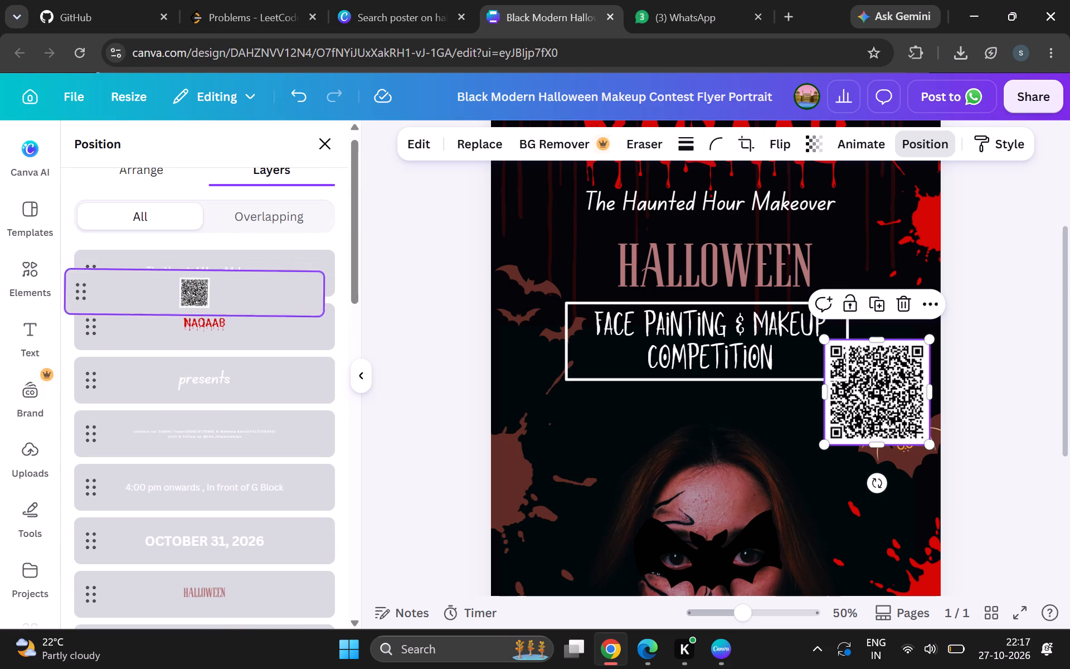
left_click_drag(70, 303, 77, 309)
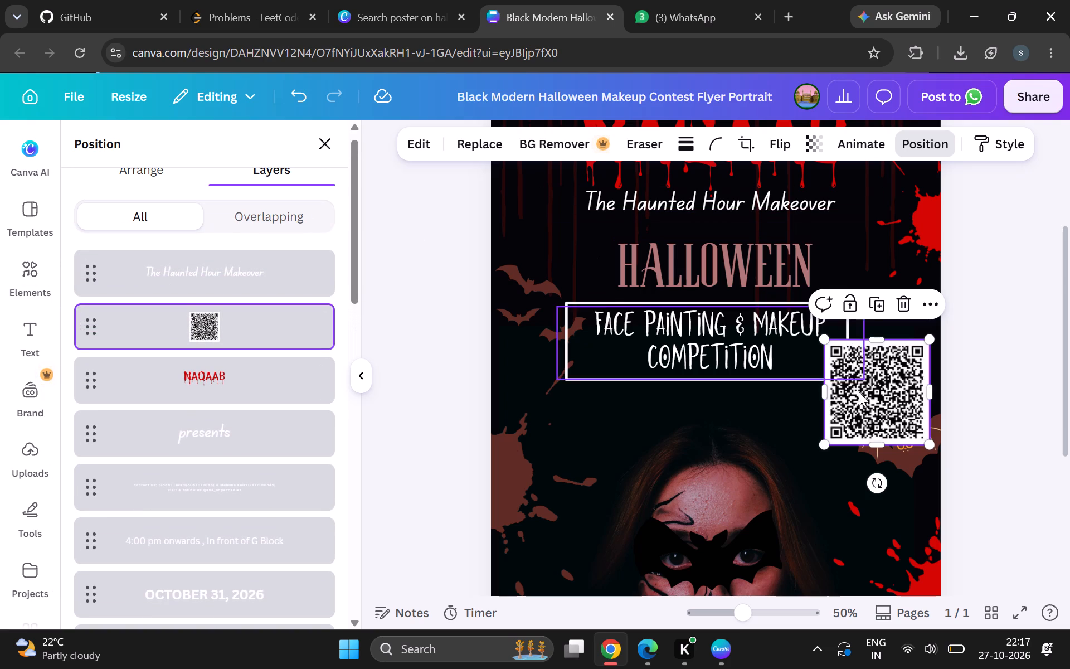
Nudge the "Face Painting & Makeup Competition" text slightly to the right within its white frame, and deselect it.
left_click(993, 434)
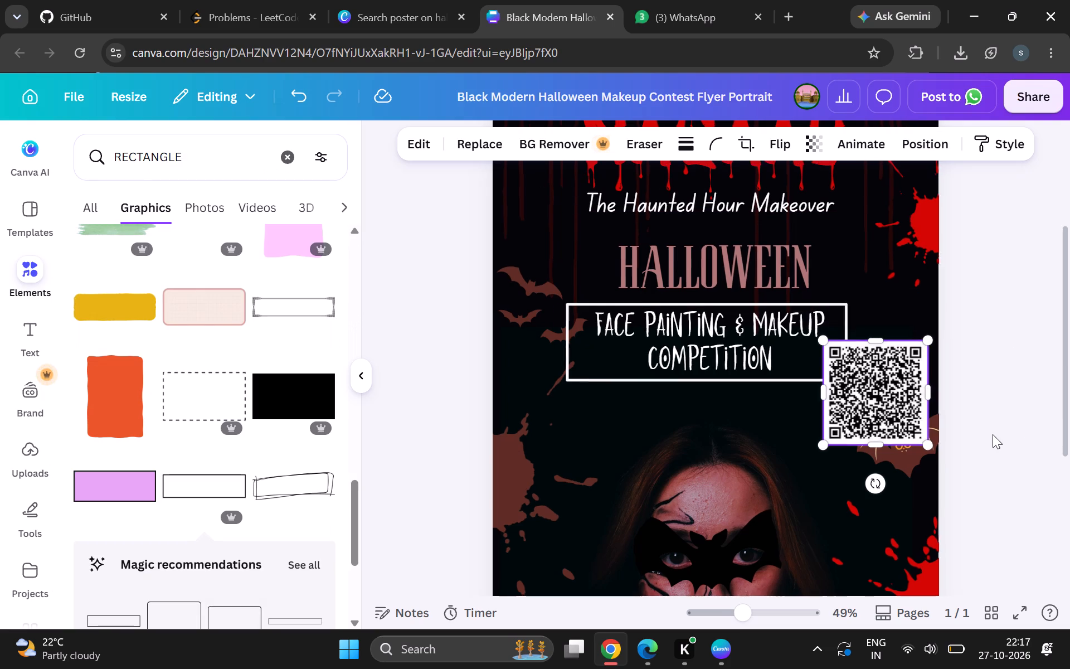
left_click(993, 434)
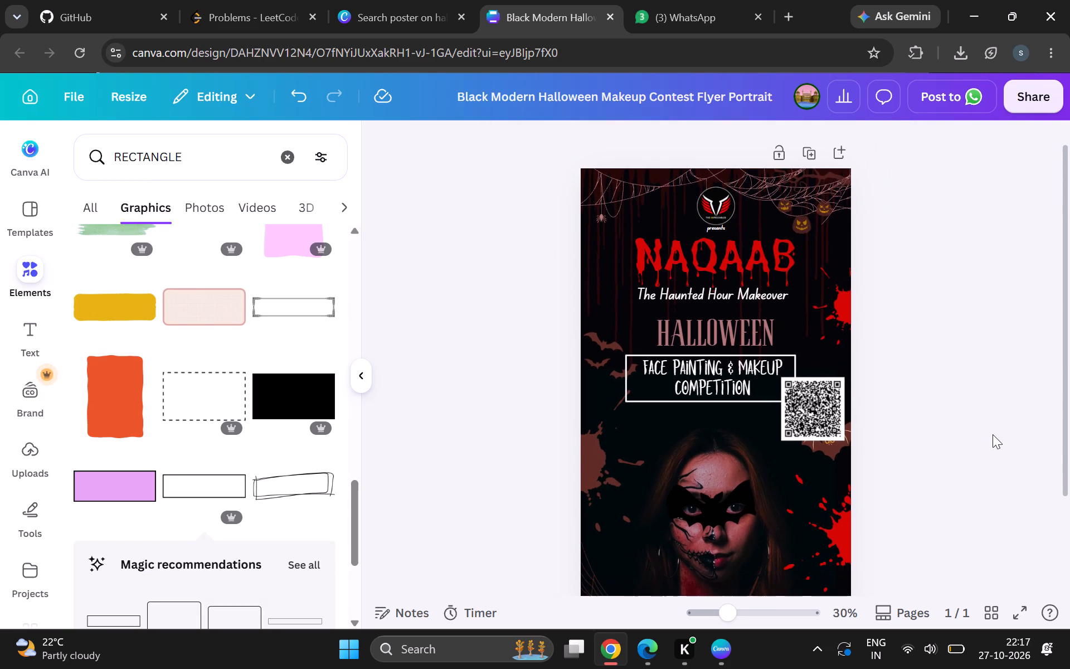
scroll(993, 434, "down", 1)
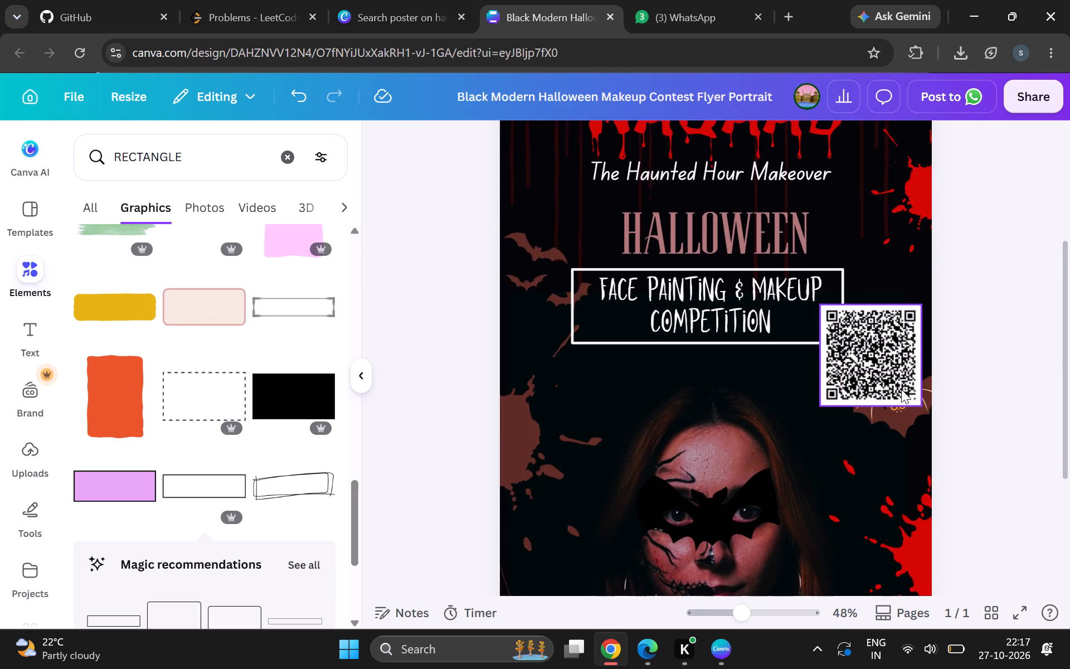
left_click(700, 279)
left_click_drag(700, 279, 710, 279)
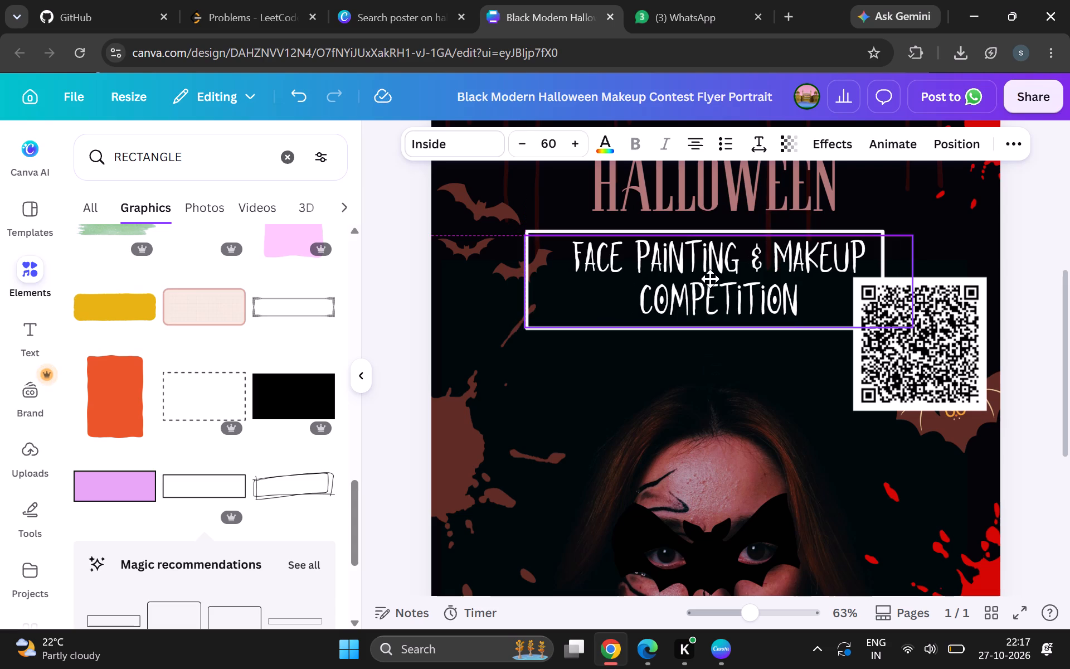
left_click_drag(710, 279, 707, 279)
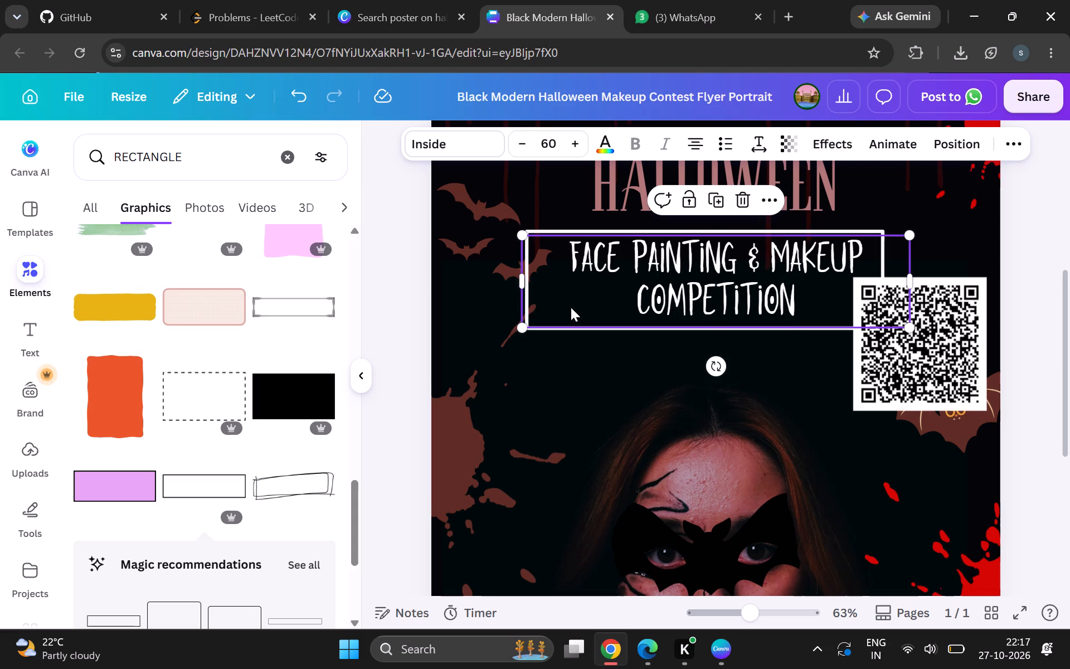
left_click(1032, 293)
Shift the white frame slightly to the right so it sits evenly around the competition text, and deselect it.
left_click(870, 230)
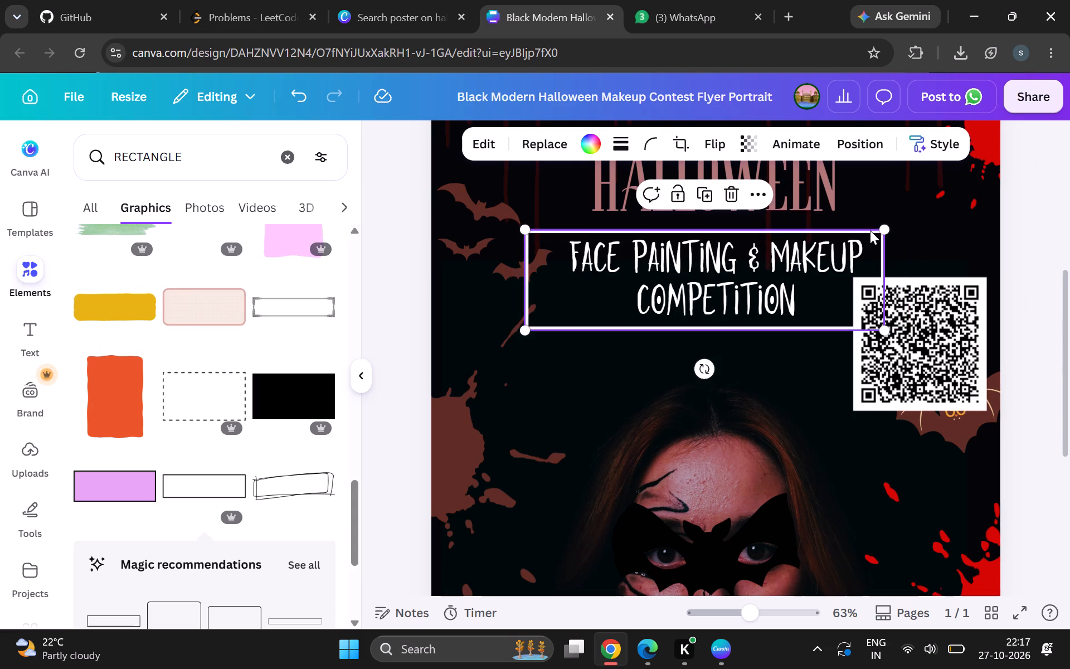
left_click_drag(870, 230, 879, 230)
left_click(1035, 340)
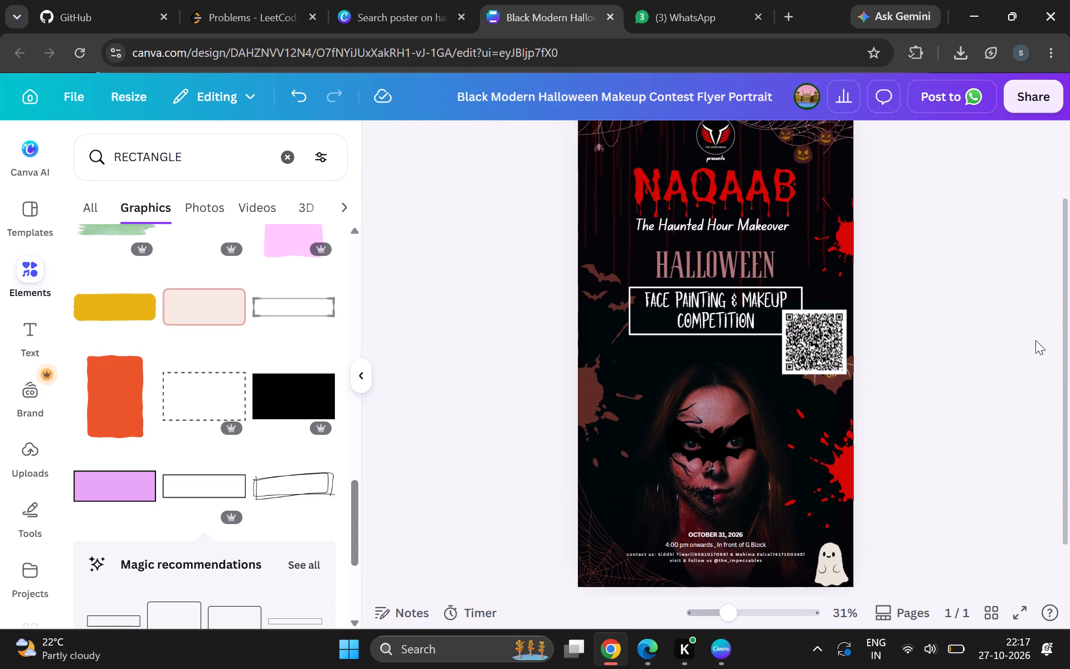
left_click(417, 193)
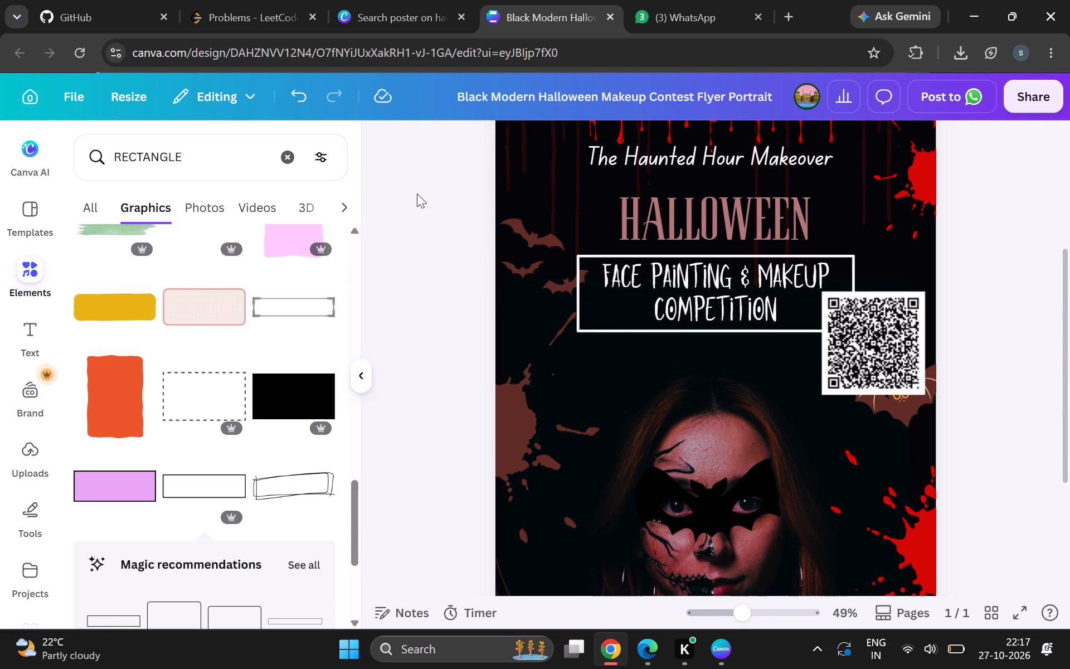
Replace the previous search for text fonts with a search for "SCARY".
left_click(21, 349)
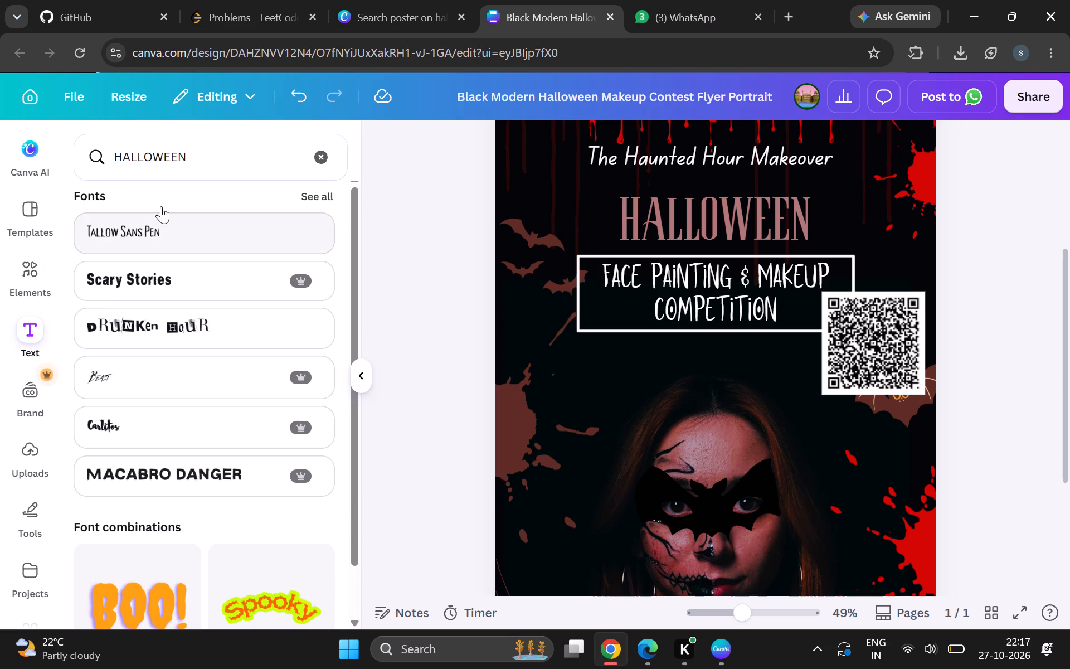
scroll(222, 438, "up", 1)
left_click(321, 164)
scroll(205, 419, "up", 1)
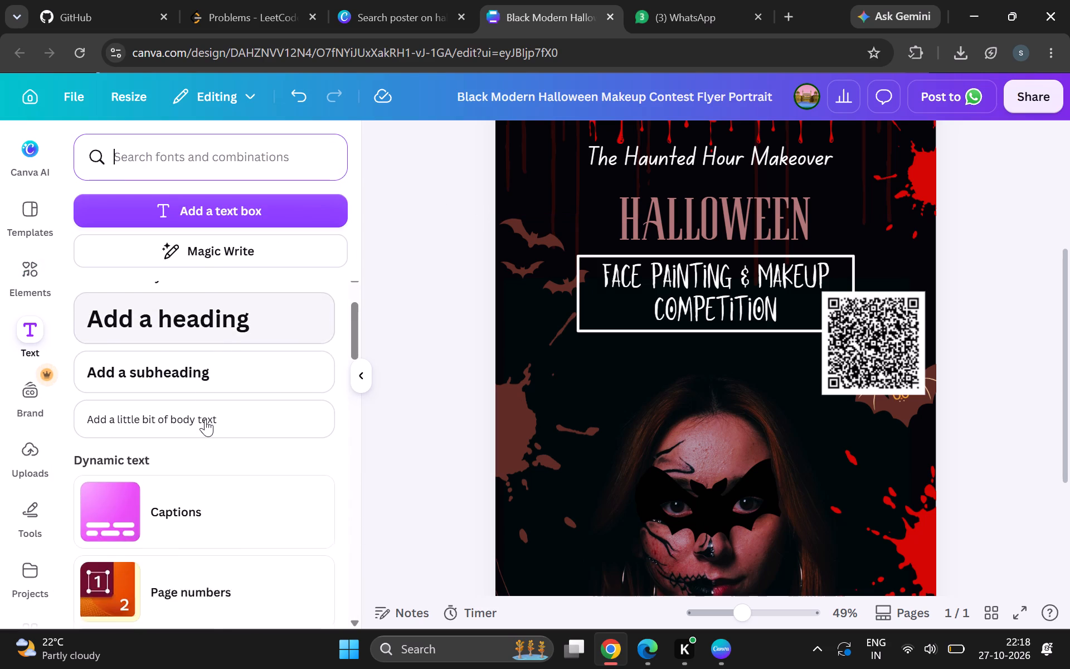
scroll(205, 419, "up", 1)
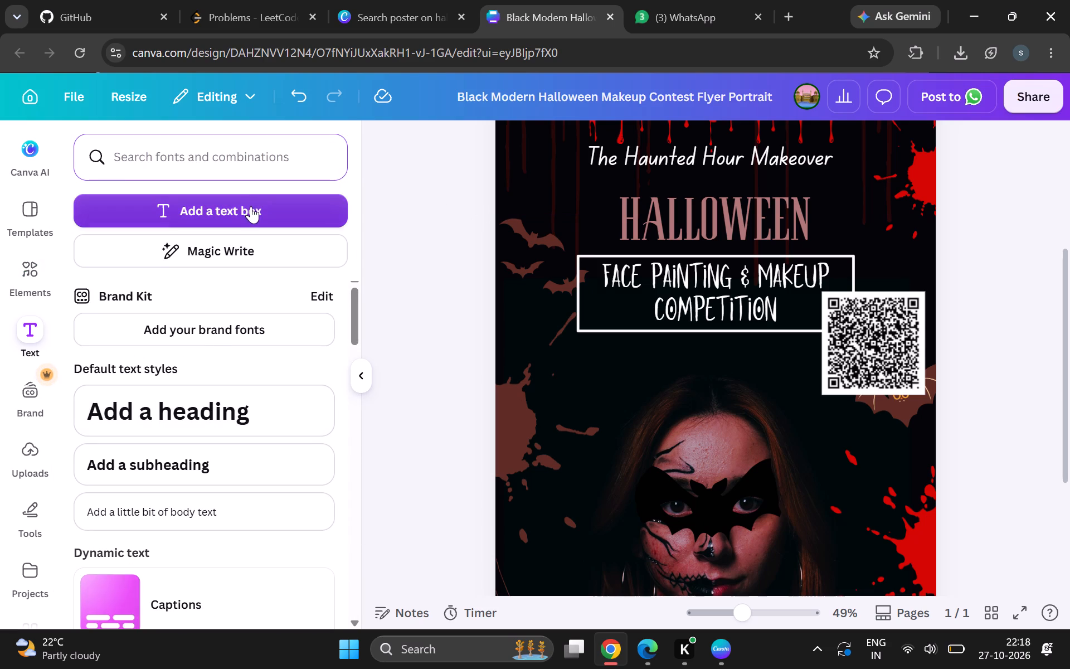
type("SCARY")
key("Return")
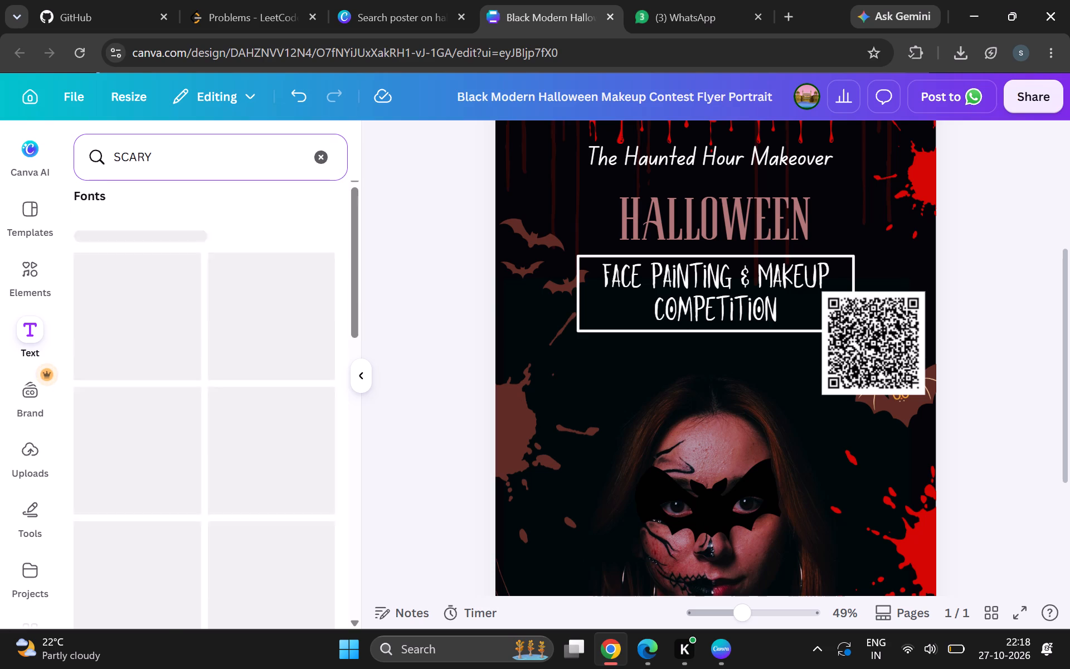
Add a text in the Tallow Sans Pen font reading "REGISTER FOR PARTICIPATE".
left_click(221, 275)
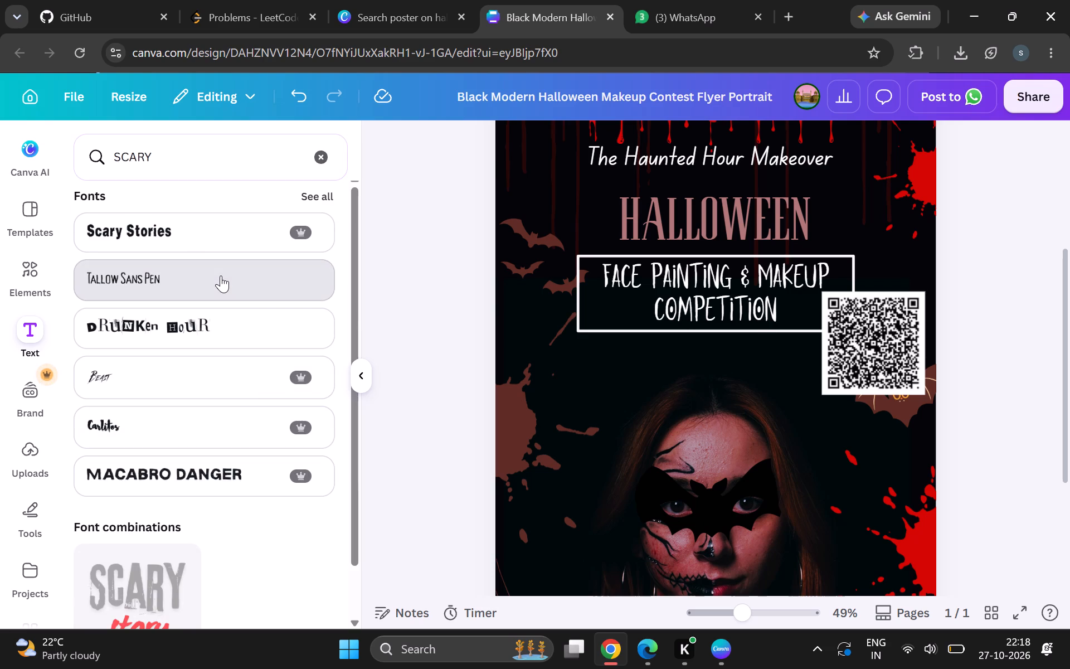
type("RE")
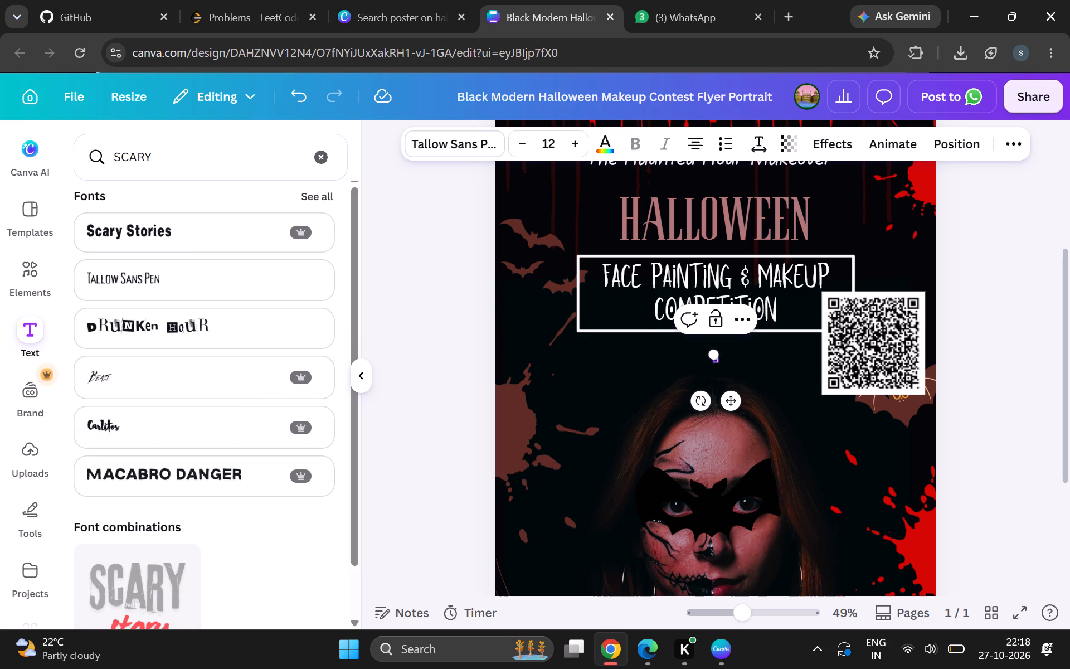
type("GISTER")
key("space")
type("FOR PARTICIPAT")
key("e")
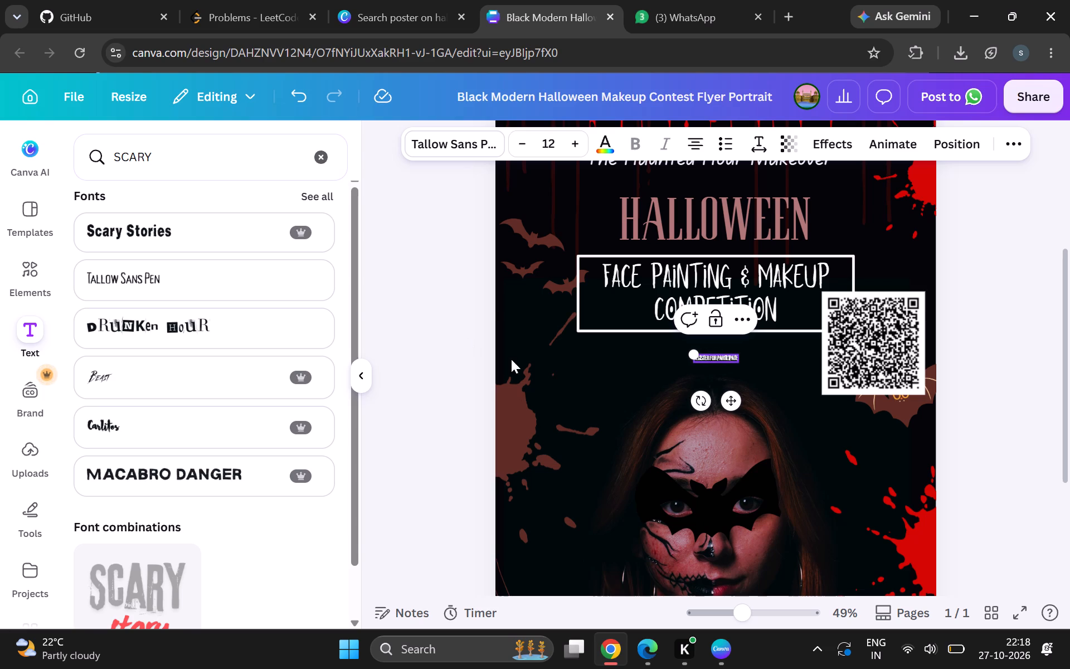
Enlarge the "REGISTER FOR PARTICIPATE" text to about size 28 and place it directly beneath the QR code, aligned with its width.
left_click_drag(695, 353, 635, 316)
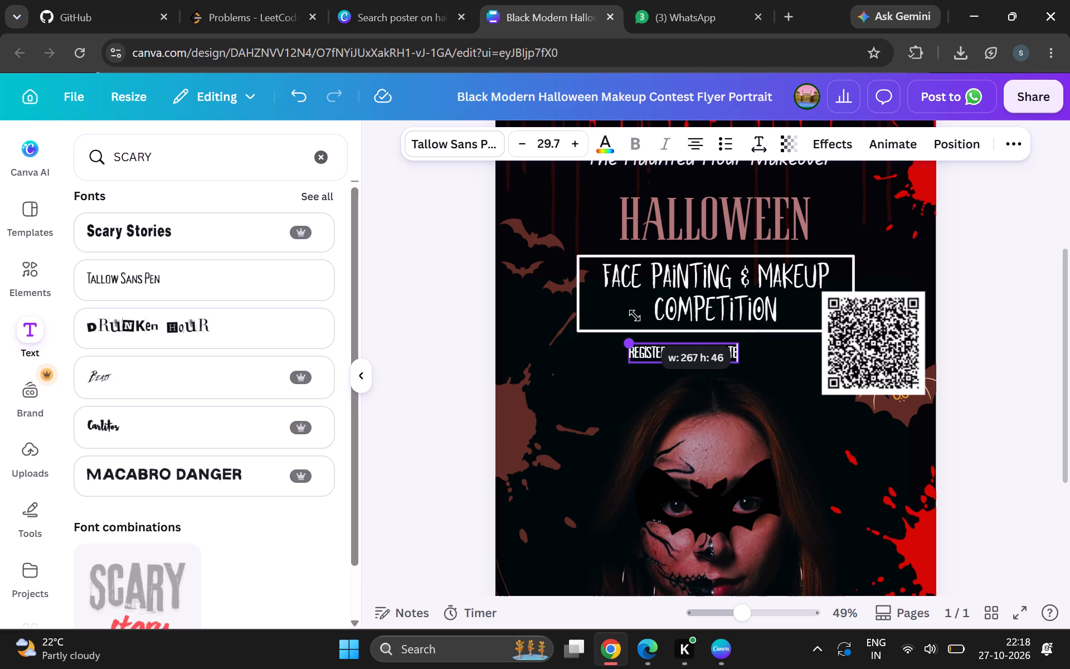
left_click_drag(635, 316, 639, 318)
left_click_drag(704, 405, 887, 462)
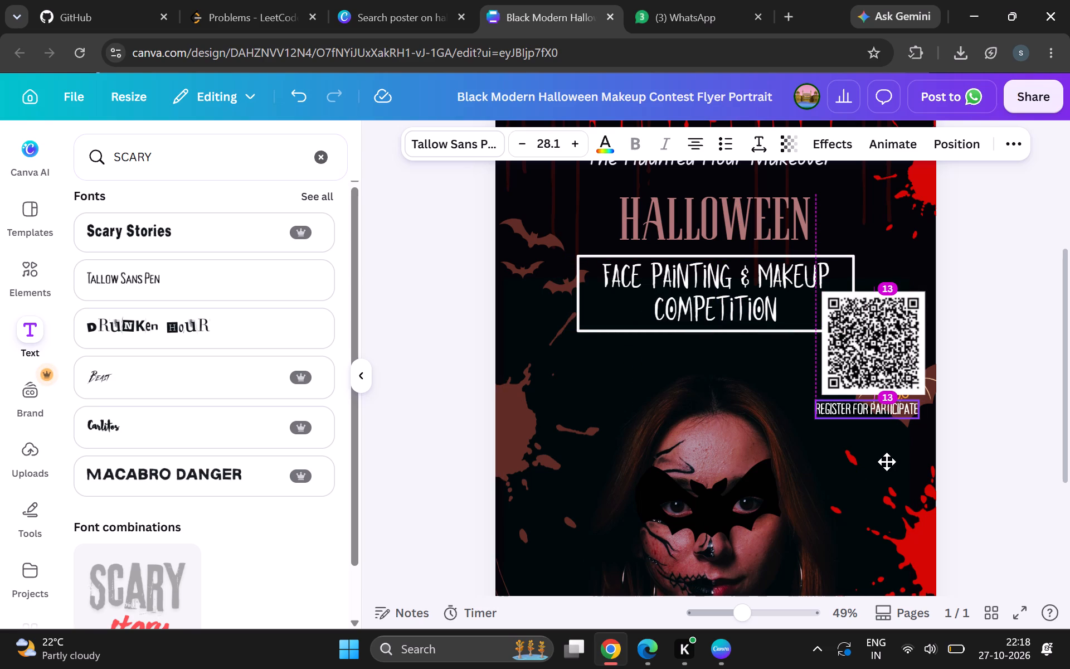
left_click_drag(887, 462, 890, 457)
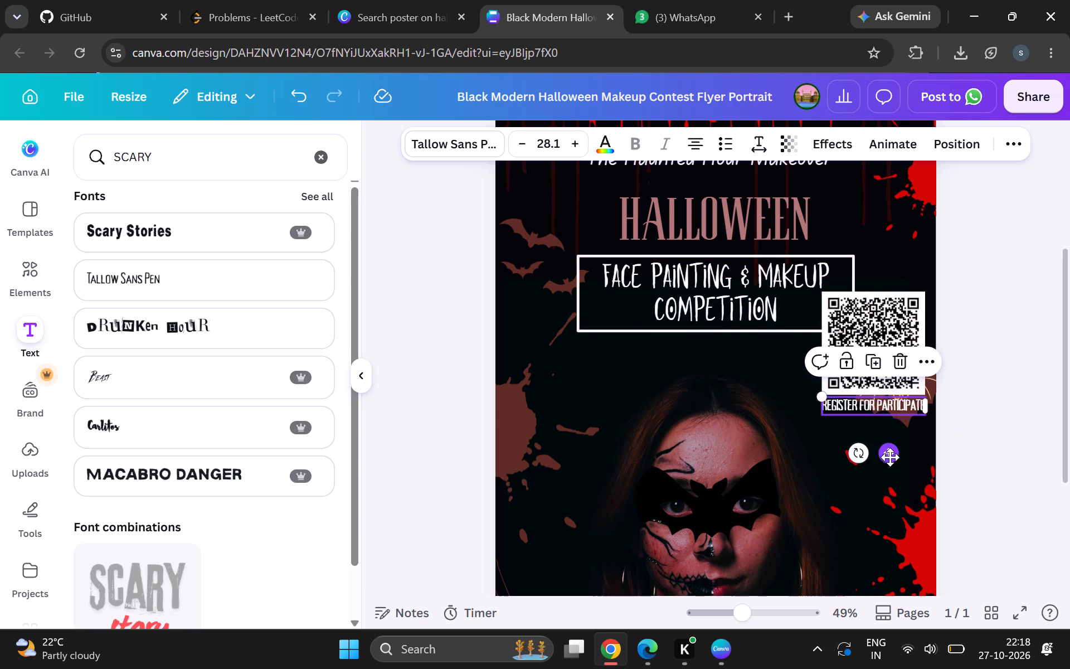
left_click(1004, 471)
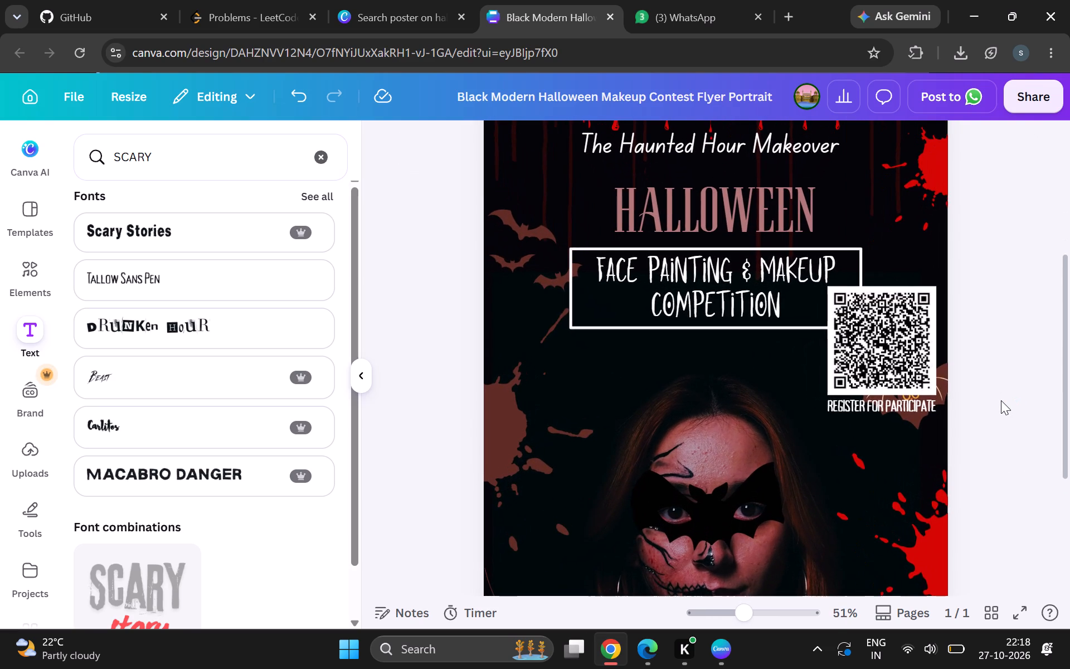
Extend the caption below the QR code to three lines: "SCAN THE QR", "&" and "REGISTER FOR PARTICIPATE".
double_click(894, 408)
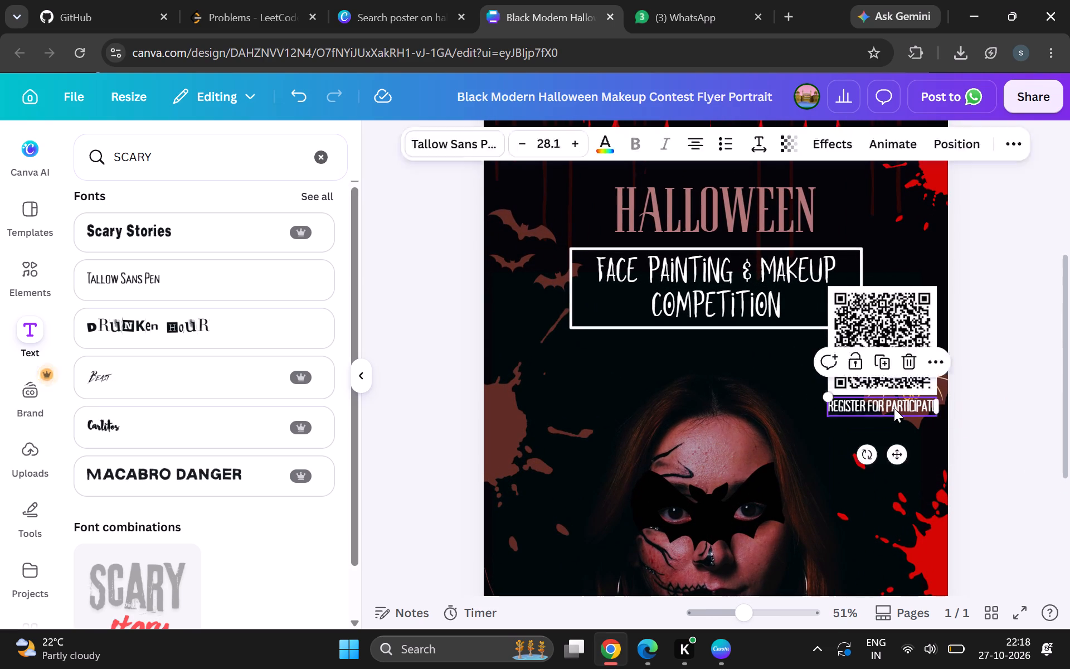
left_click(833, 404)
key("Left")
type("SCAN THE QR")
key("space")
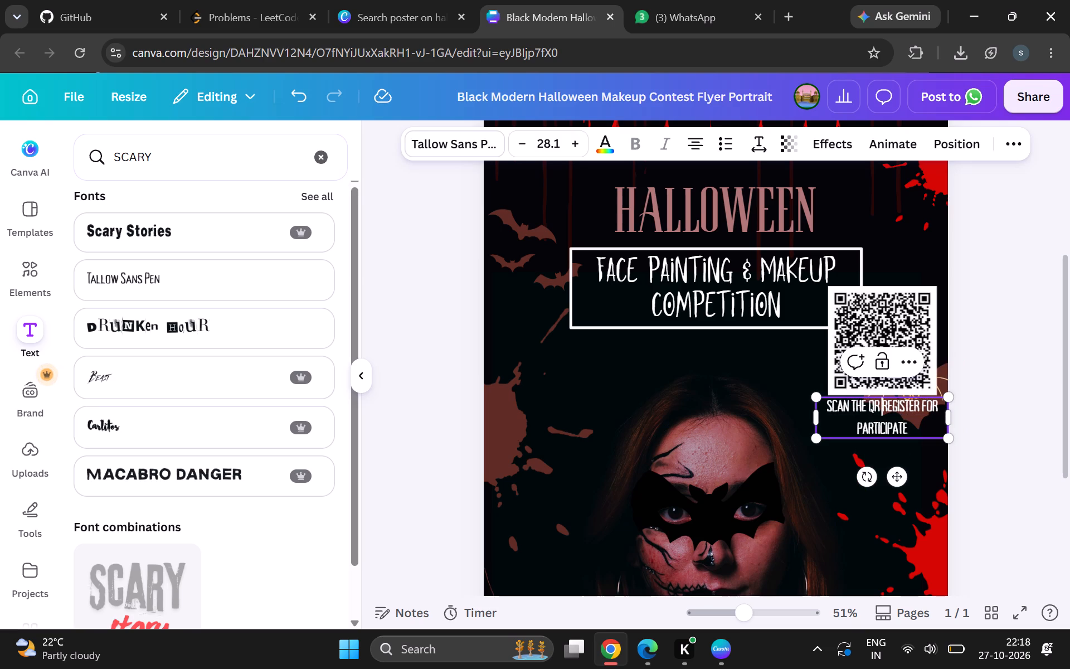
key("shift+ampersand")
key("Return")
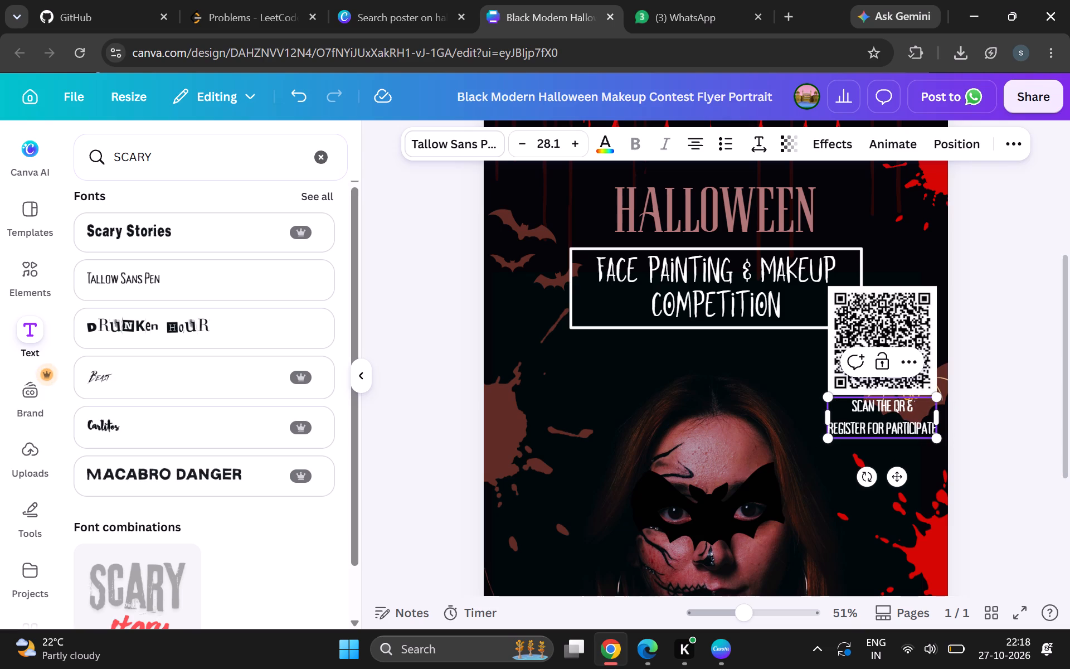
left_click(908, 404)
key("Return")
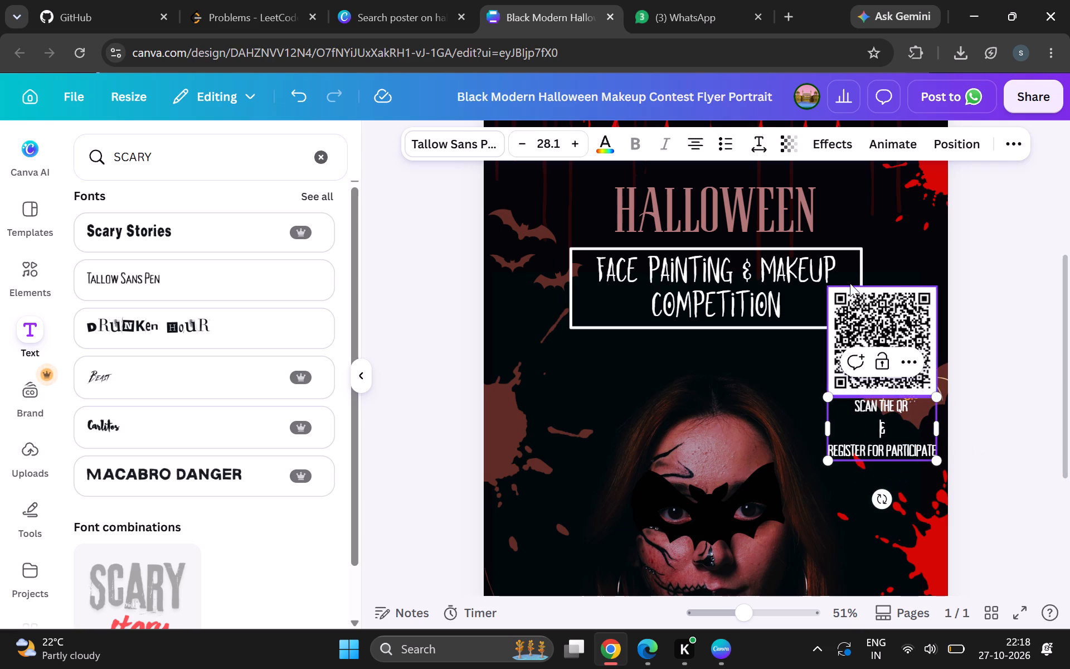
Adjust the letter spacing of the caption below the QR code, trying -34 and settling on 27.
left_click(899, 437)
key("ctrl+a")
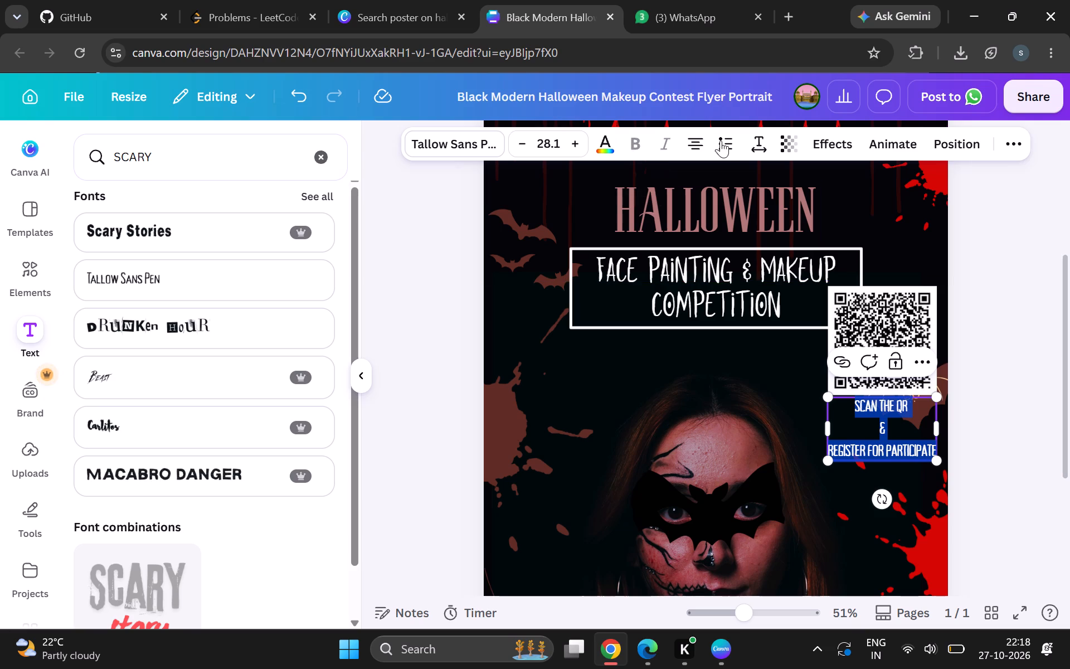
left_click(758, 142)
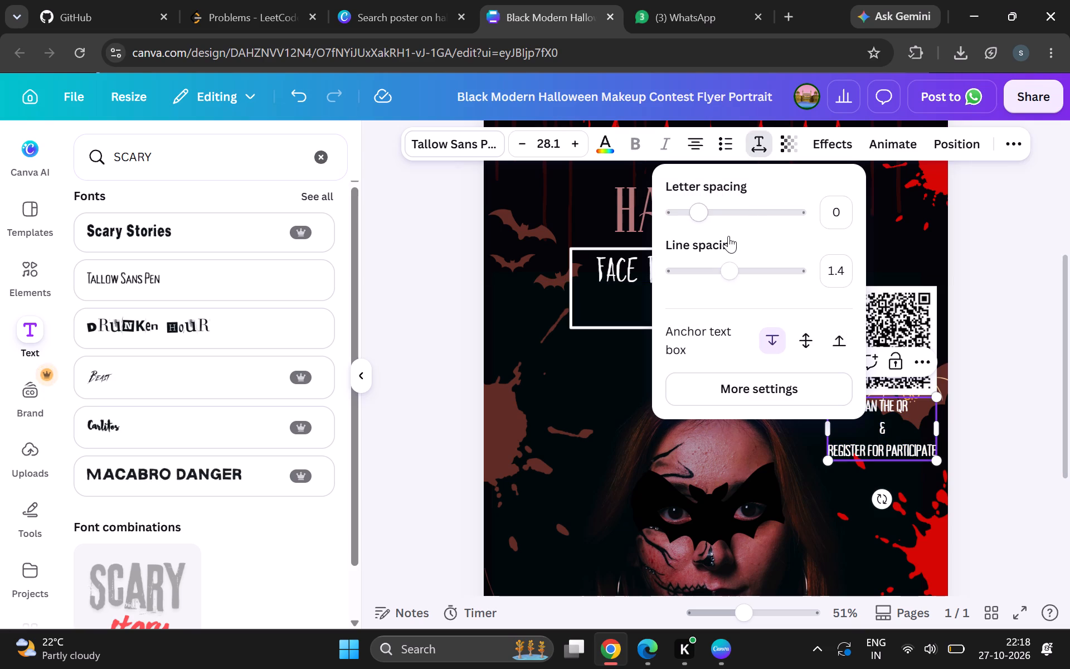
left_click(697, 218)
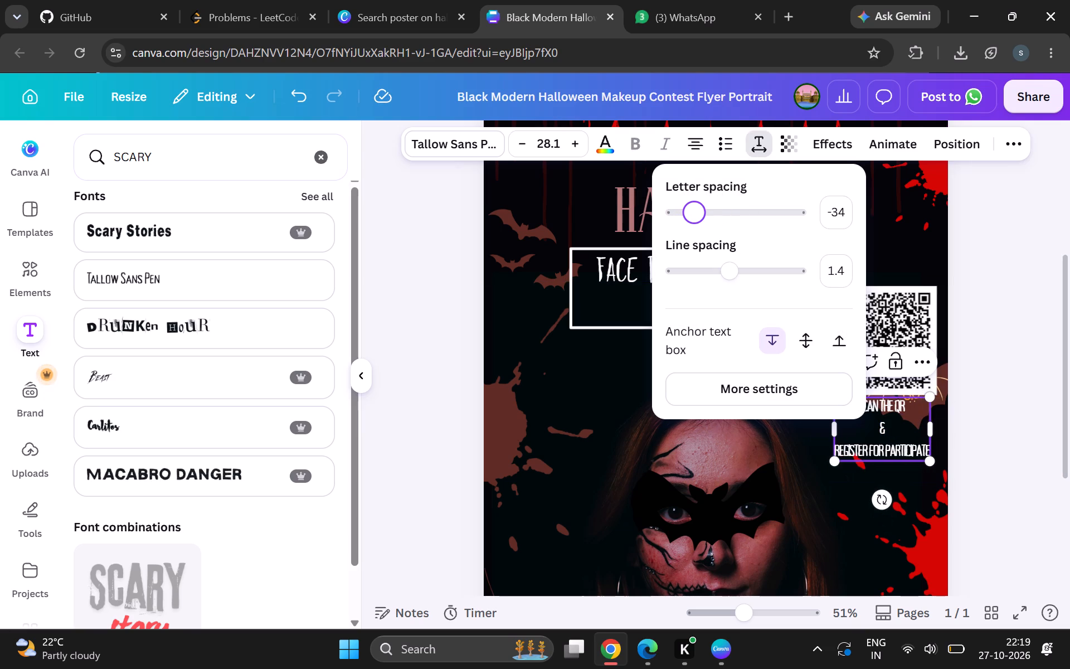
key("ctrl+z")
key("ctrl+z")
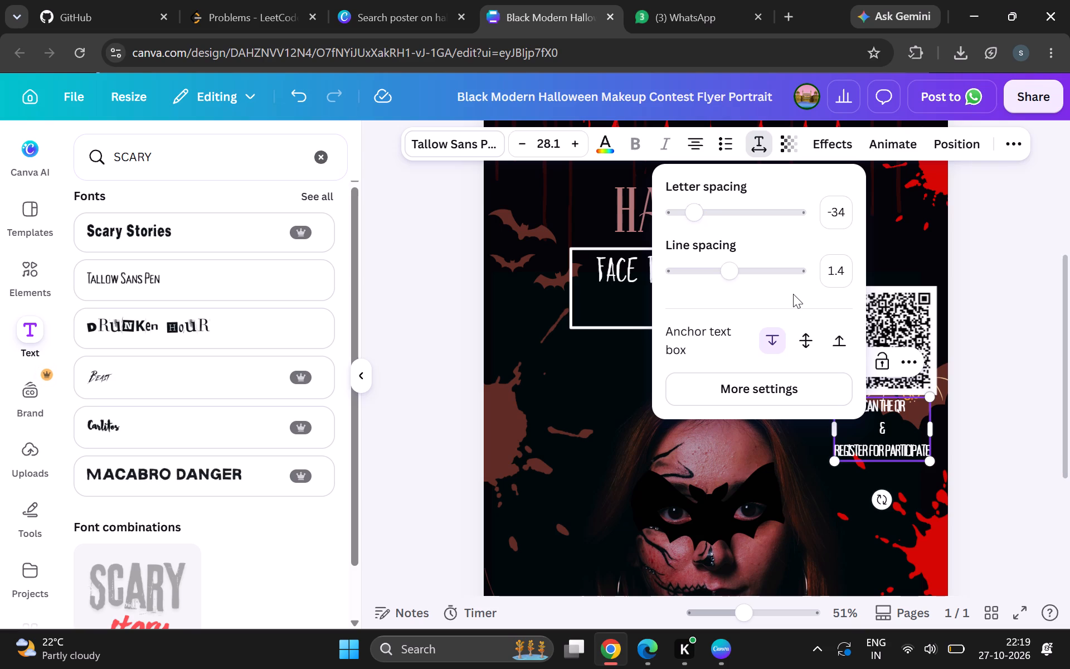
left_click_drag(693, 214, 701, 214)
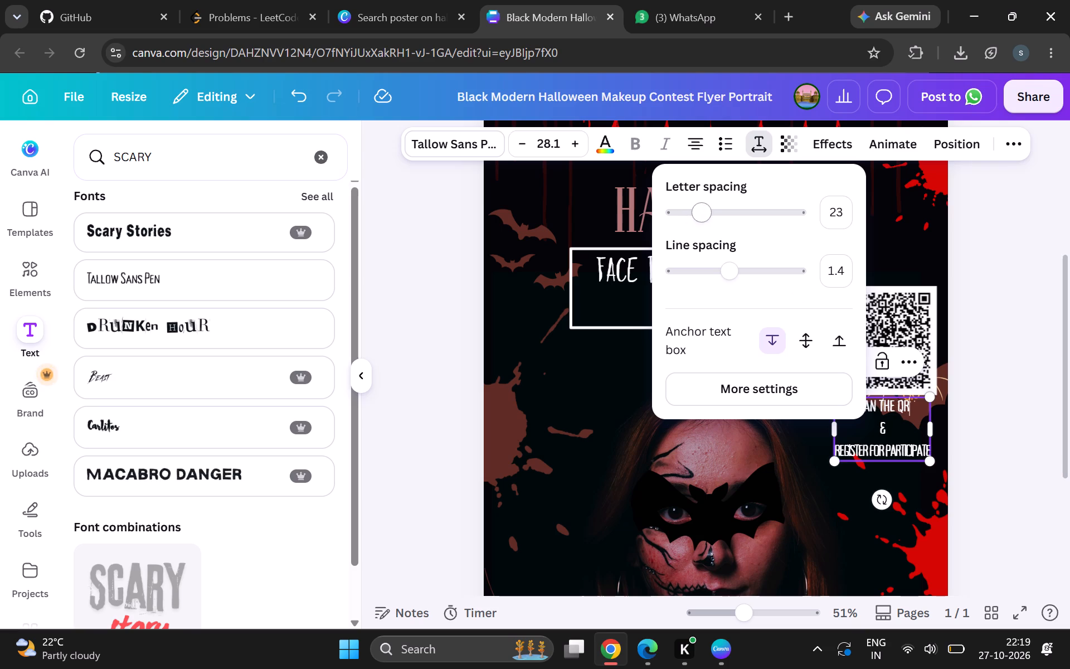
left_click_drag(701, 214, 701, 216)
Undo the letter spacing changes to the caption below the QR code, keeping "&" on its own line between the other two.
double_click(865, 447)
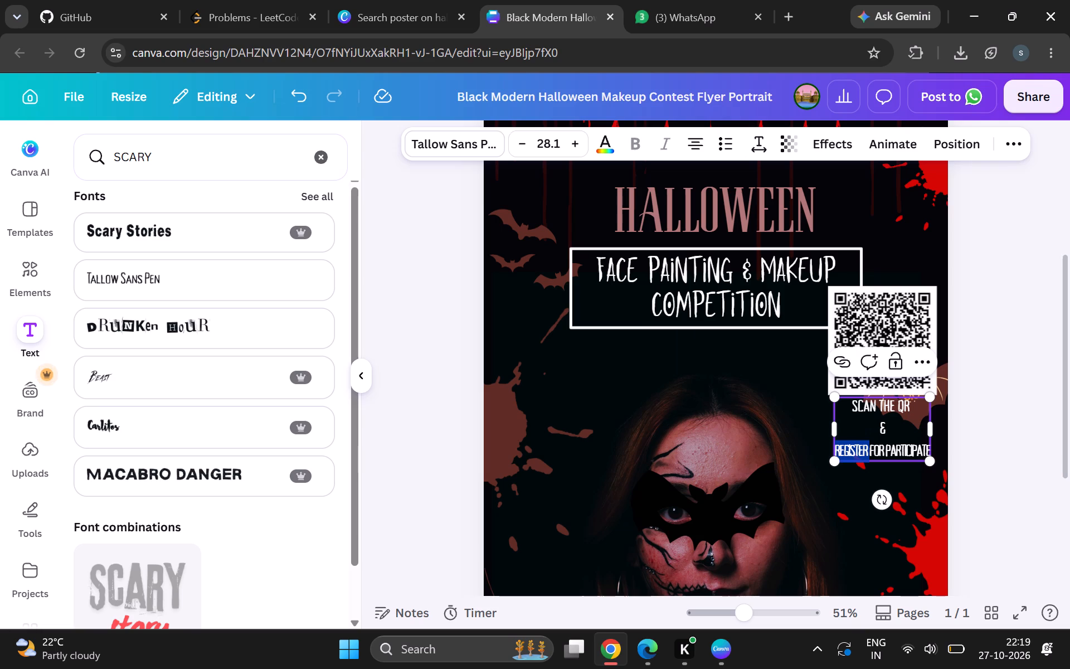
key("ctrl+a")
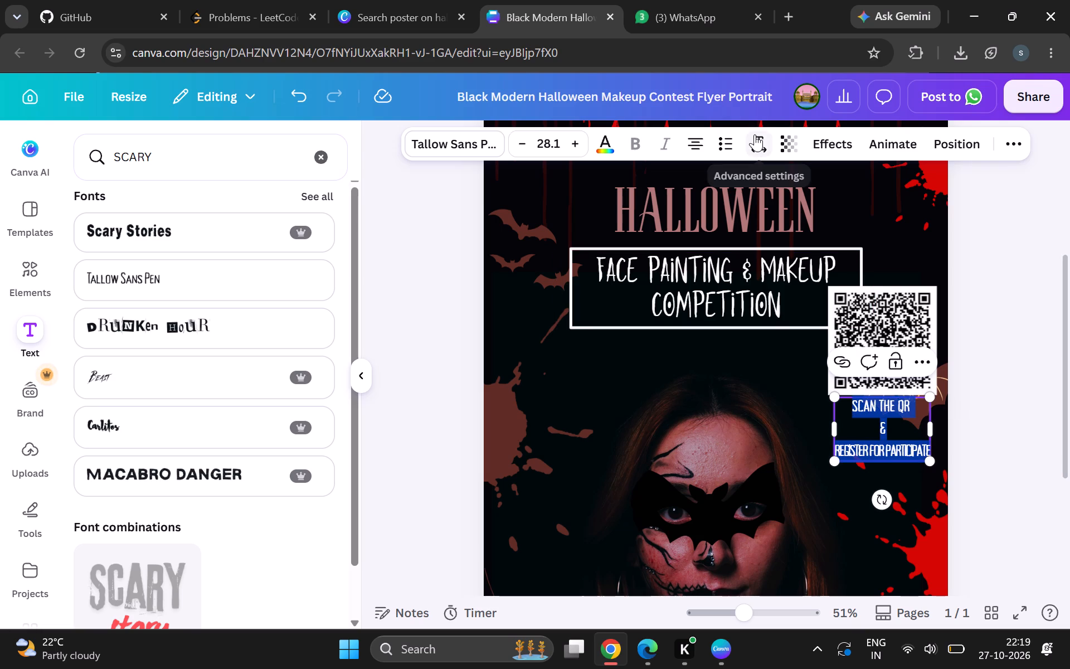
left_click(755, 134)
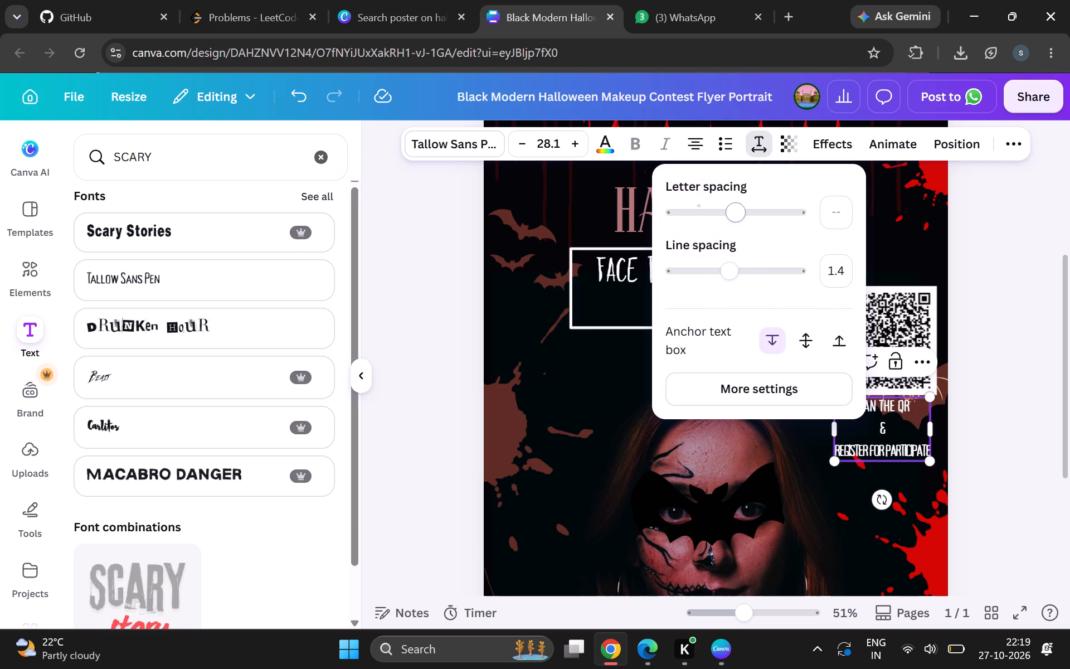
left_click(975, 478)
key("ctrl+z")
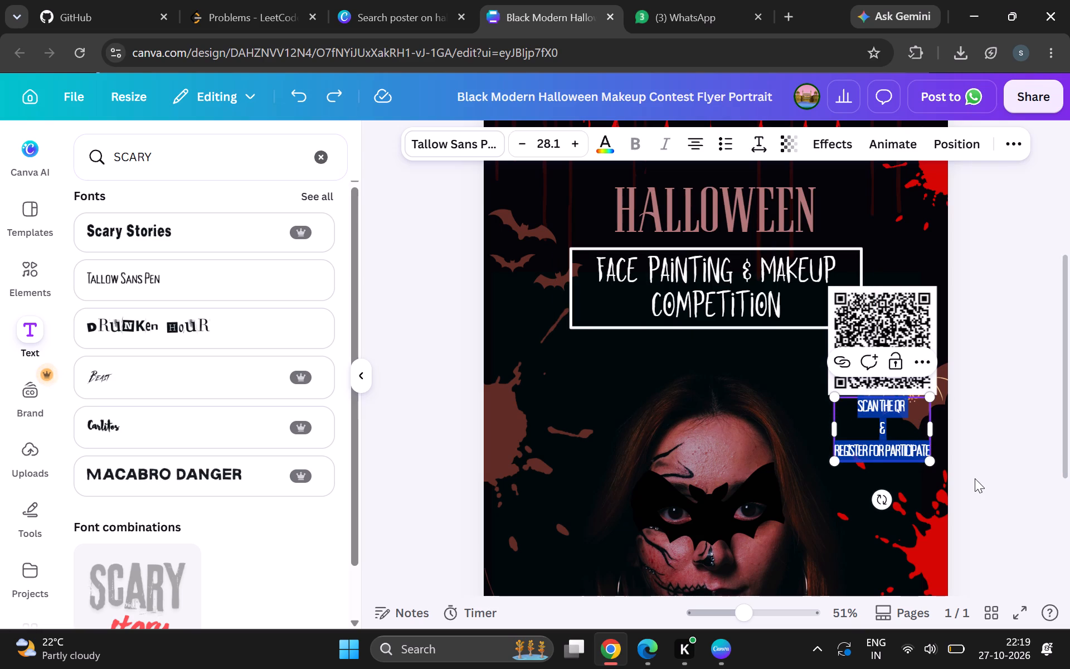
key("ctrl+z")
key("ctrl+z")
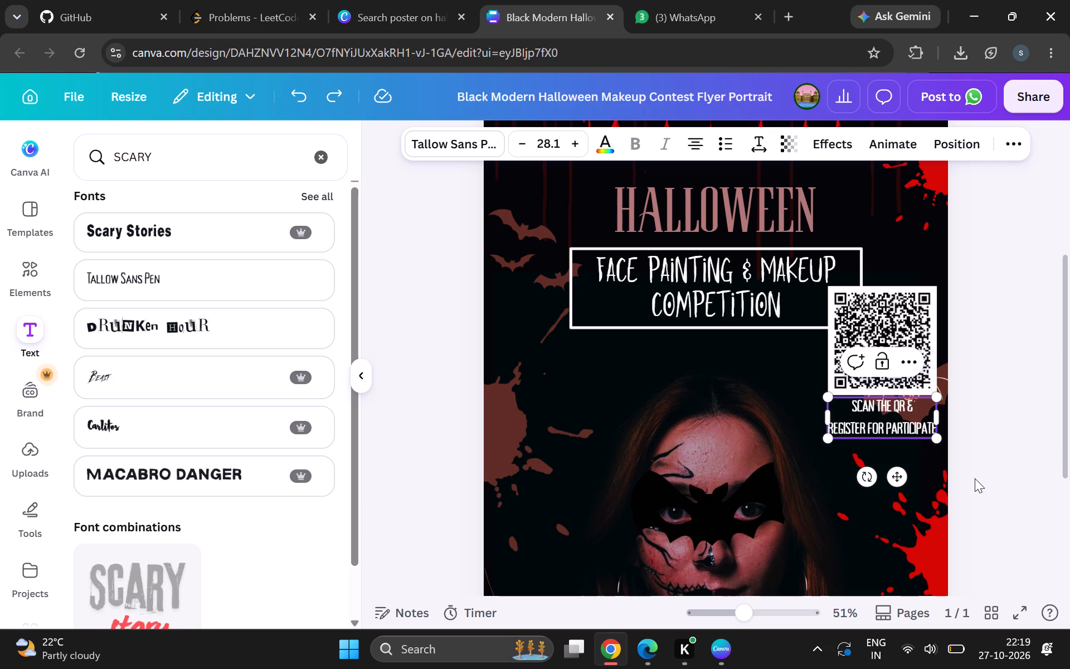
key("Return")
Tighten the line spacing of the whole three-line caption below the QR code to a little below 0.99.
left_click(906, 449)
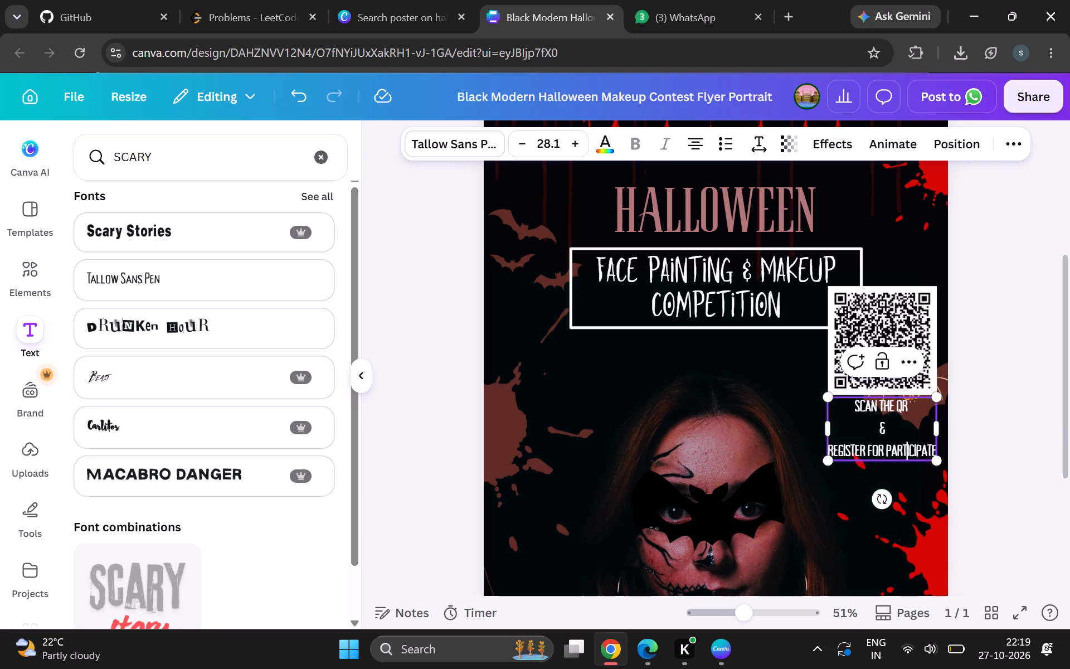
key("ctrl+a")
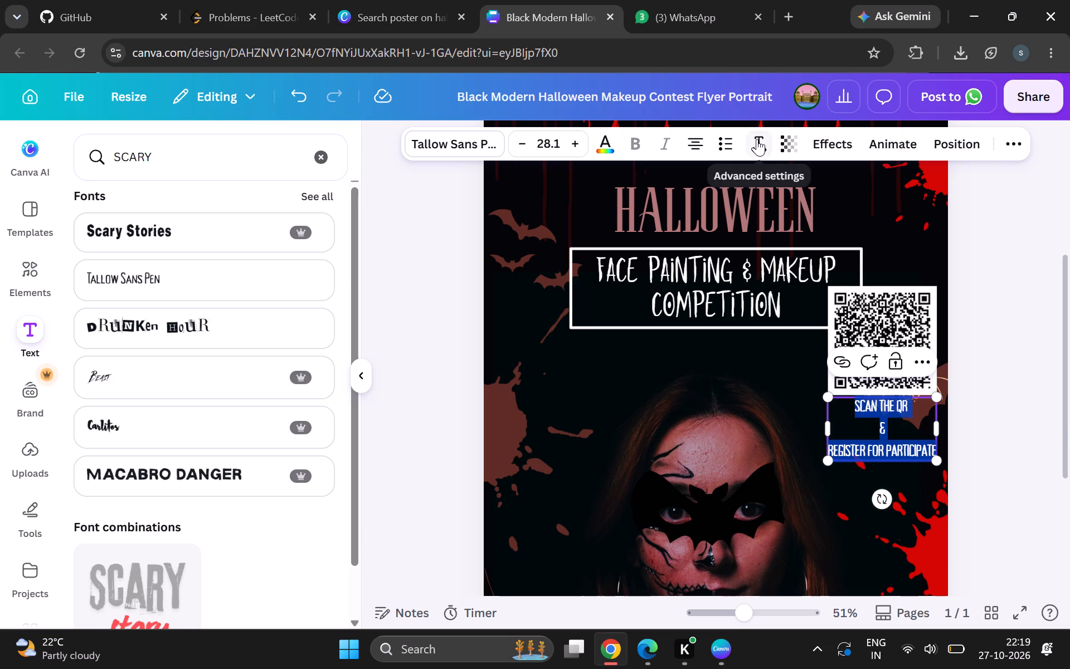
left_click(757, 139)
left_click_drag(729, 274, 702, 274)
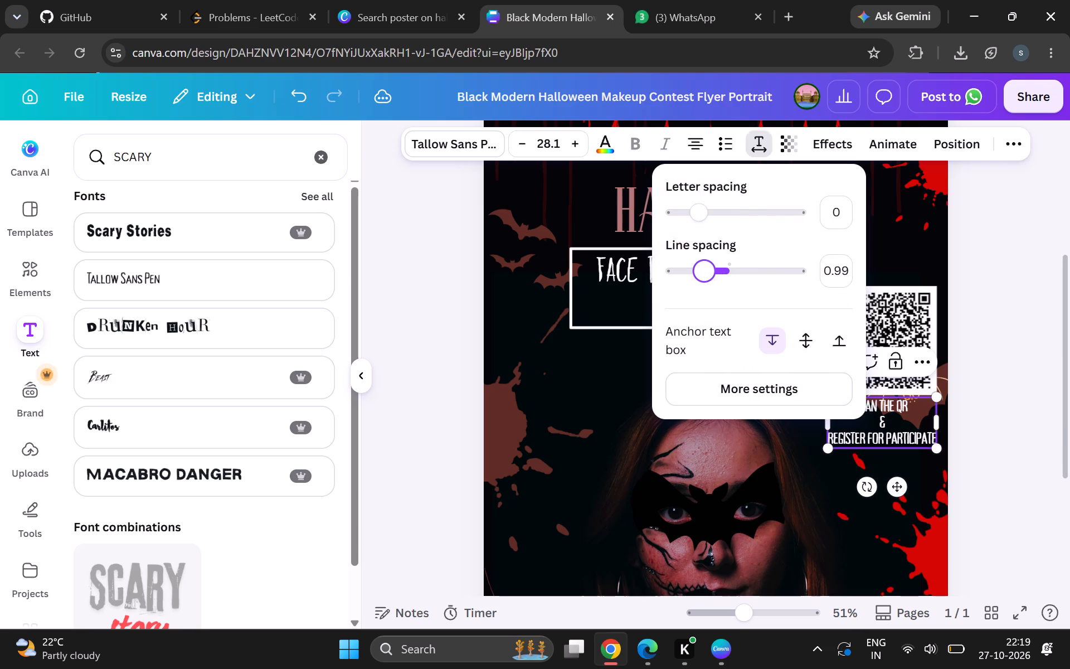
left_click_drag(702, 274, 697, 272)
left_click(969, 389)
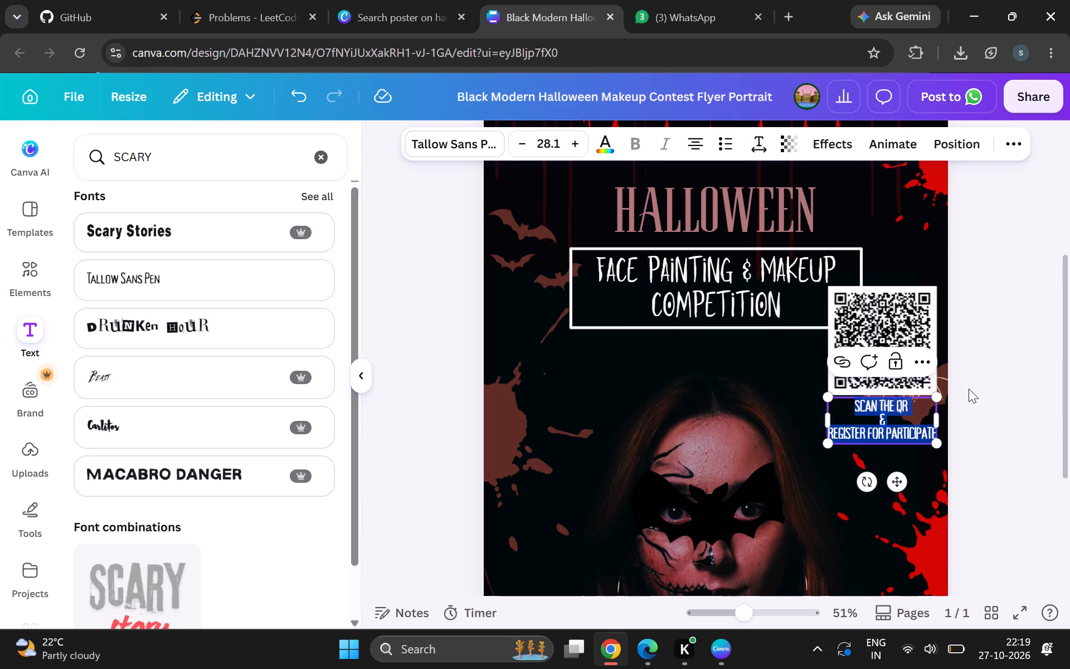
left_click(969, 389)
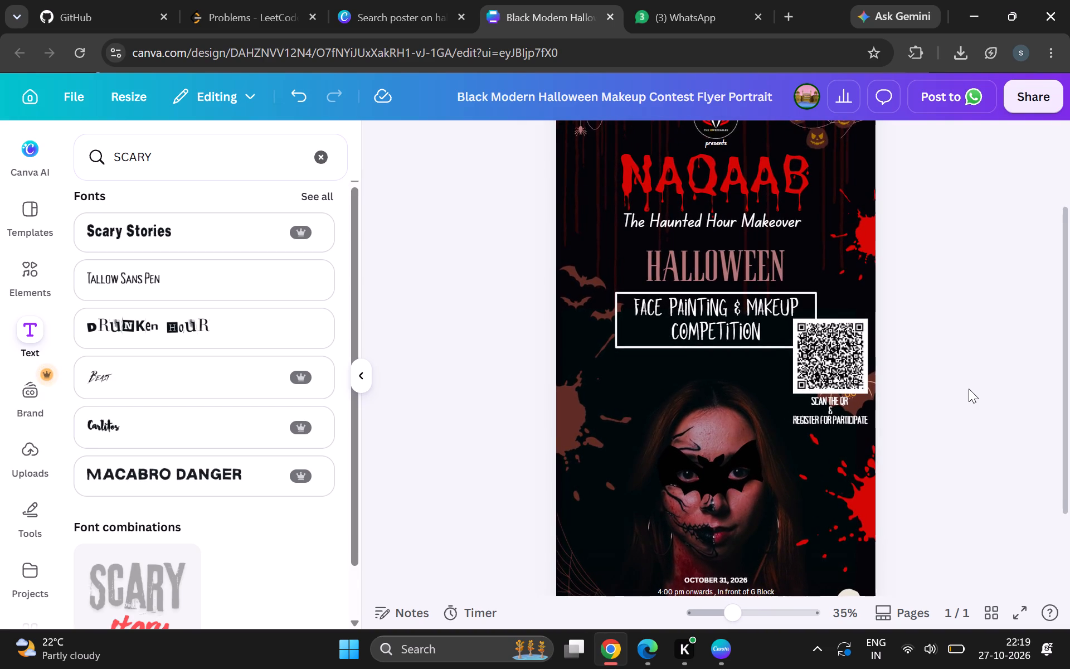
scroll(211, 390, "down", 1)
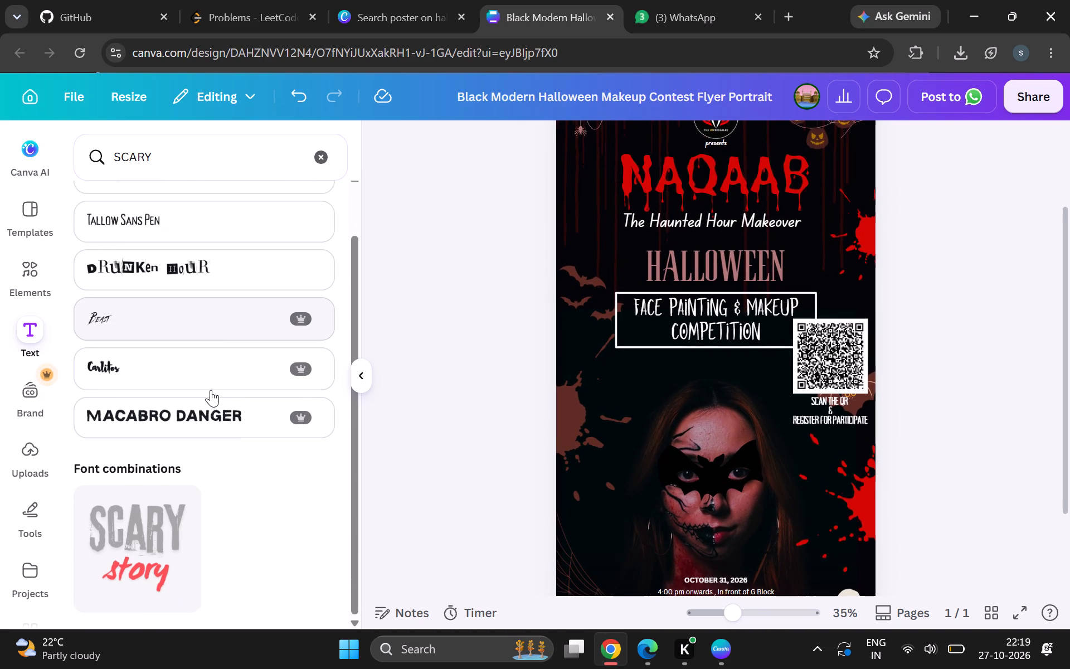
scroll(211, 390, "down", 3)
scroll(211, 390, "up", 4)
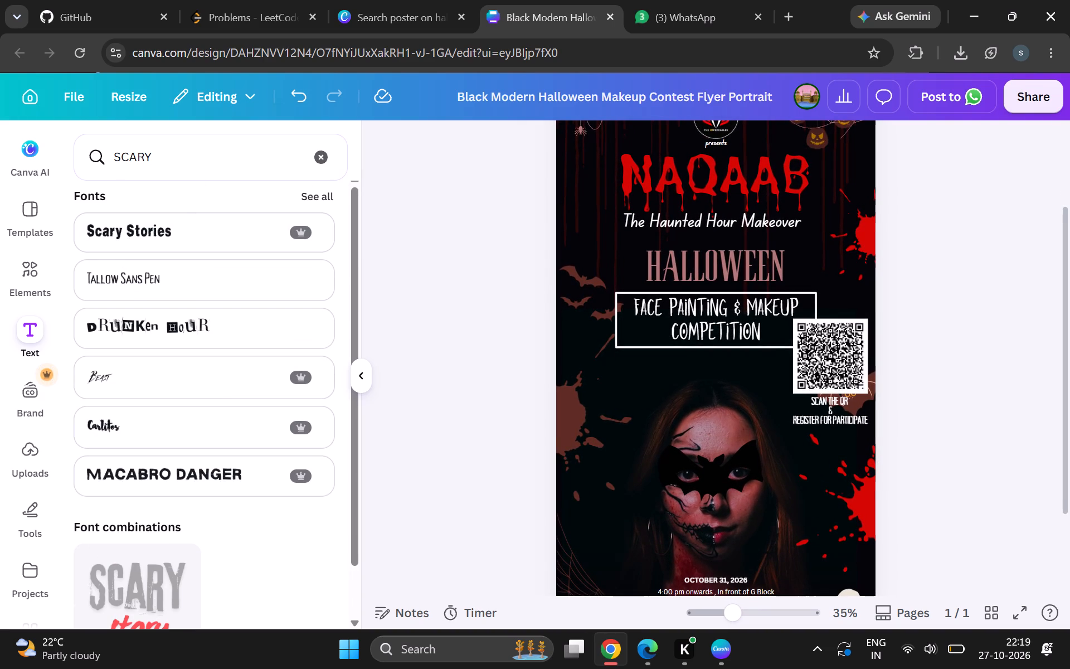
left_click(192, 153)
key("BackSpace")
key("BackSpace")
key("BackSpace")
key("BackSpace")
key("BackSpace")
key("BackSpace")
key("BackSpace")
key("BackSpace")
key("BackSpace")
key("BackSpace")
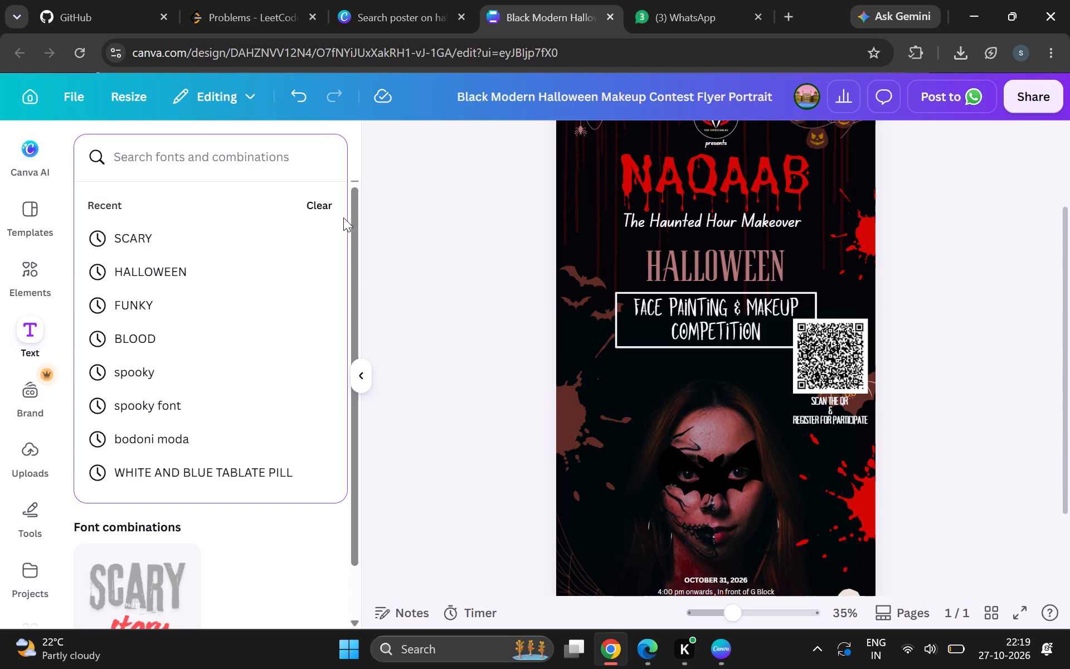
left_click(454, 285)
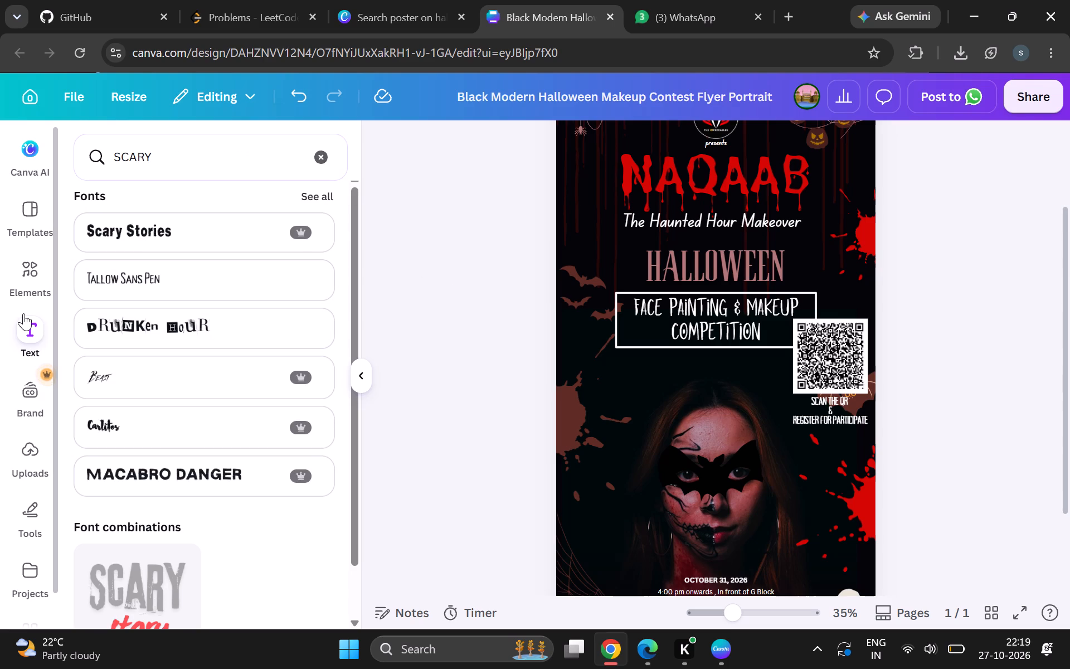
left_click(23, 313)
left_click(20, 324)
Clear the font search and add a text box beneath the framed competition text reading "FIRST THREE WINNERS WOULD BE".
left_click(323, 157)
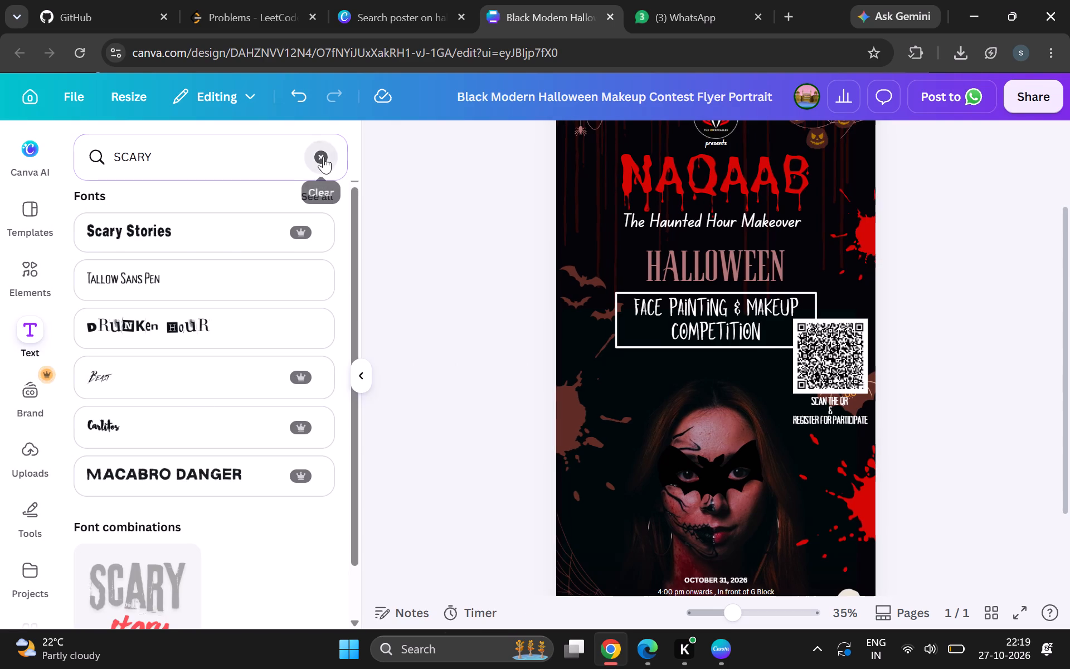
left_click(265, 214)
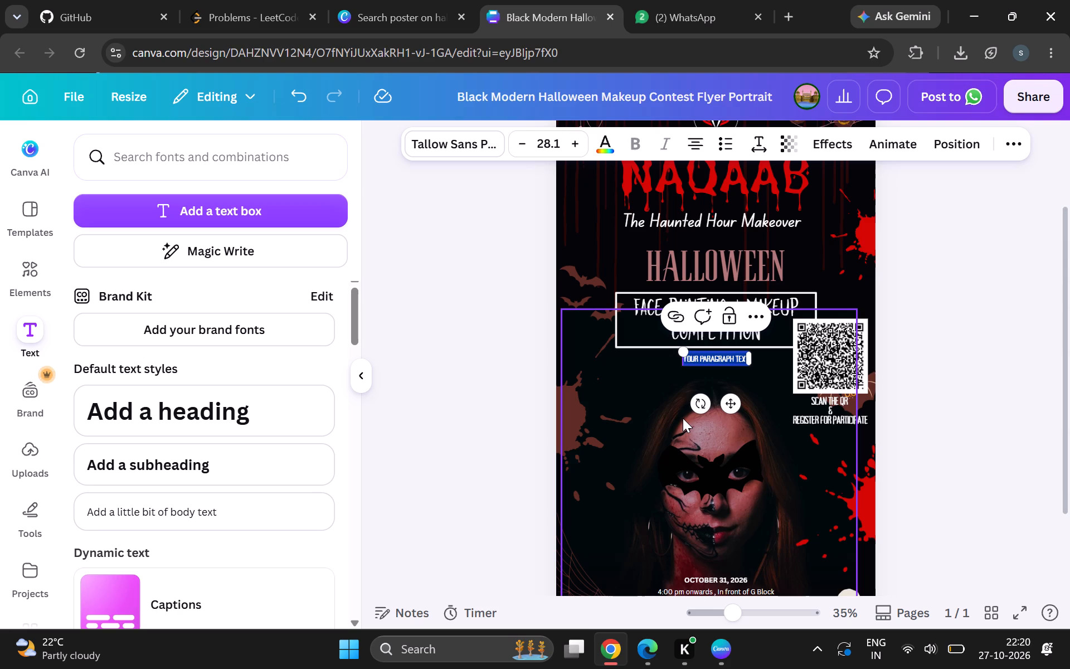
type("FR")
key("BackSpace")
type("IRST THE")
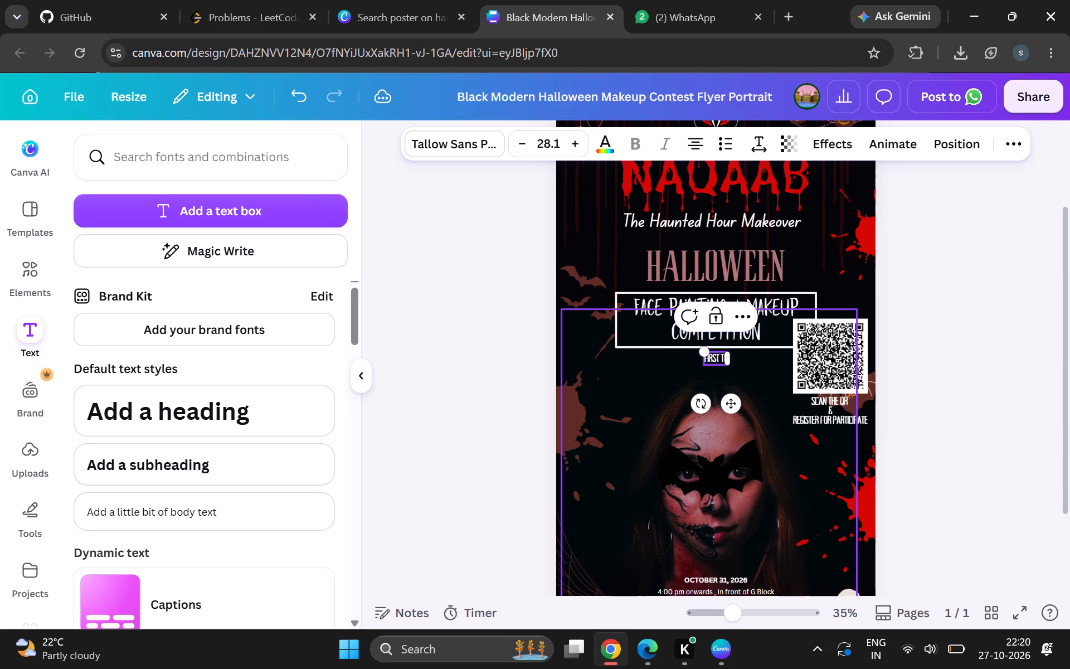
key("BackSpace")
type("HREE")
key("BackSpace")
key("BackSpace")
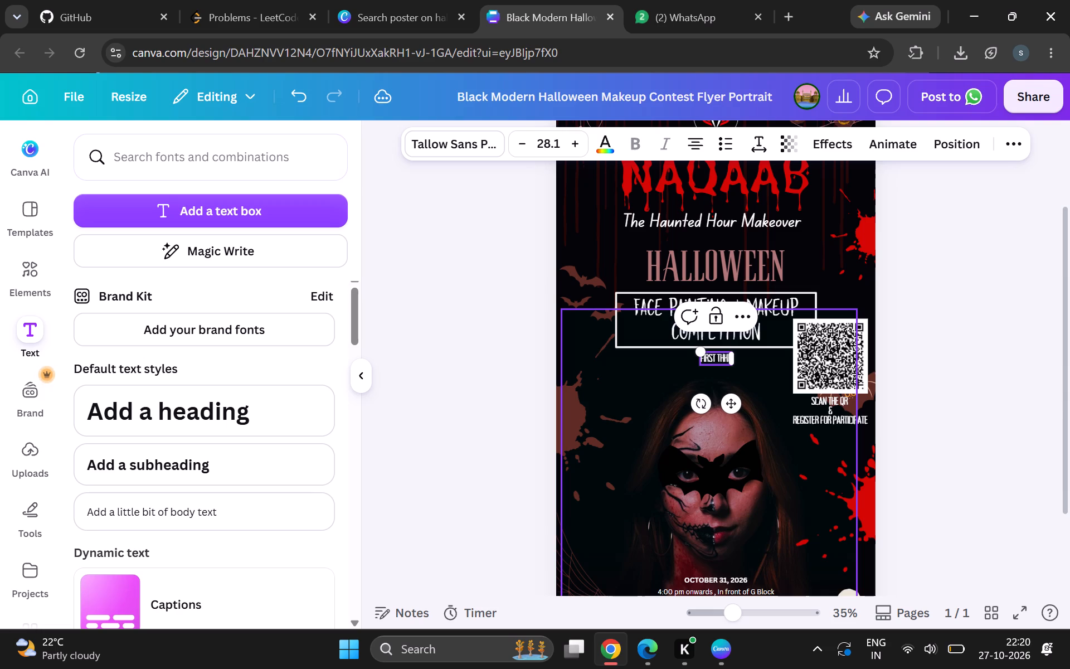
key("BackSpace")
type("REE")
key("space")
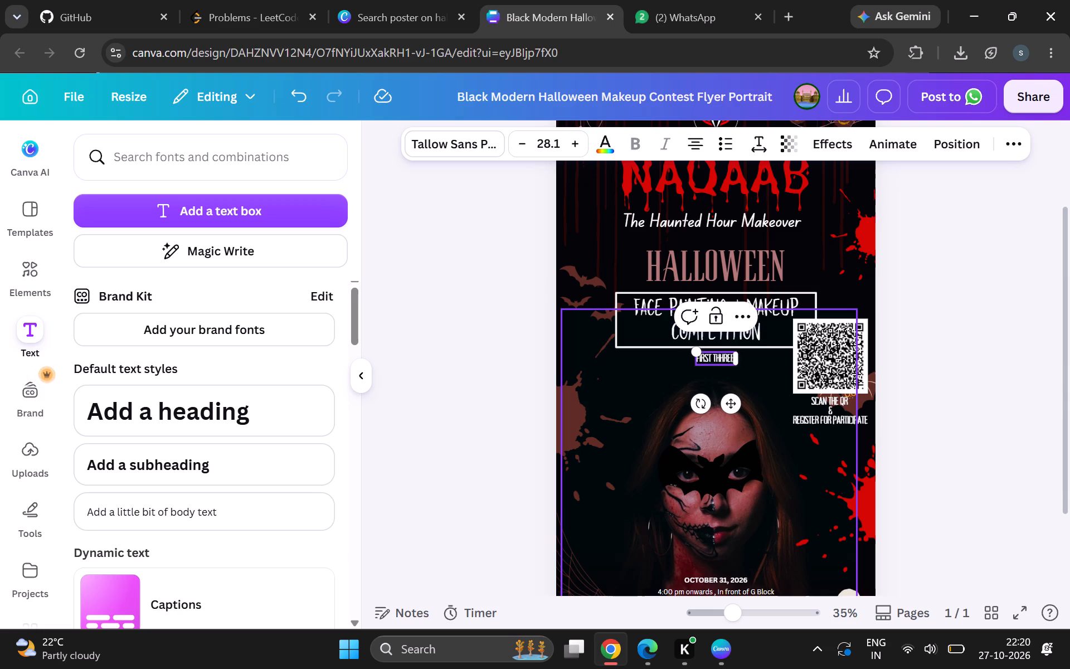
key("BackSpace")
key("BackSpace")
key("BackSpace")
key("BackSpace")
key("BackSpace")
key("BackSpace")
key("BackSpace")
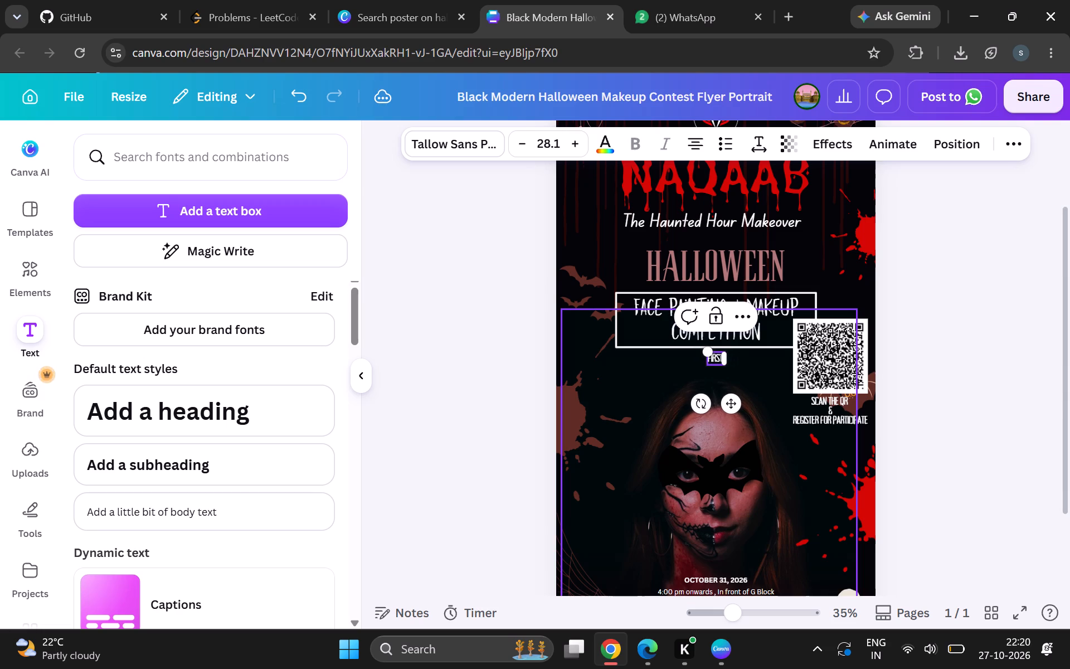
key("space")
type("THREE")
key("space")
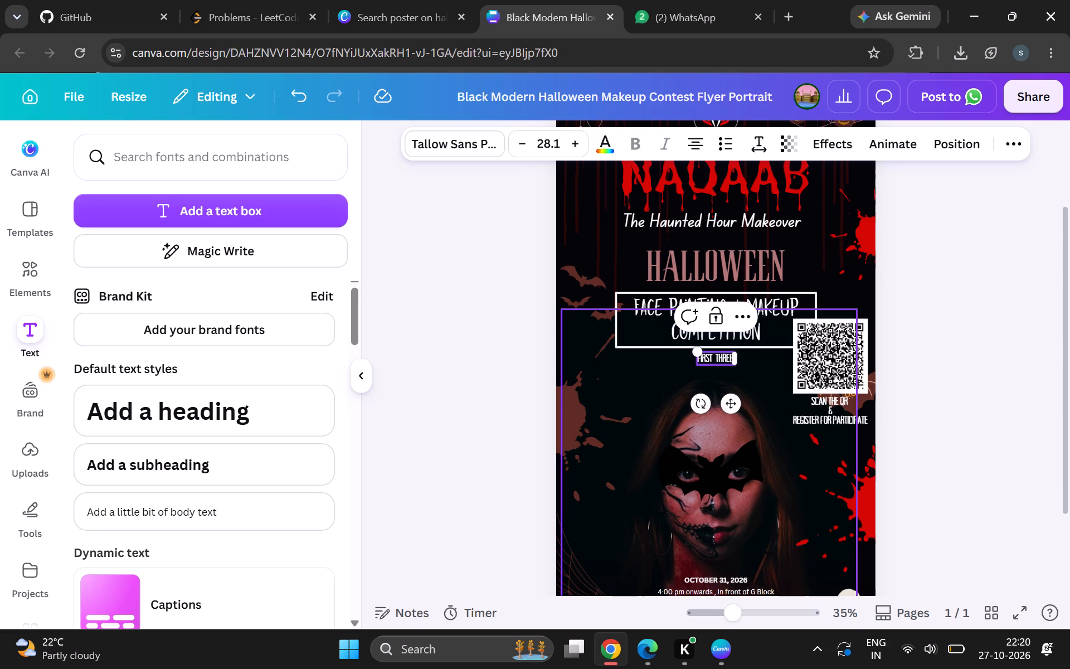
type("WI")
key("BackSpace")
key("BackSpace")
key("BackSpace")
key("BackSpace")
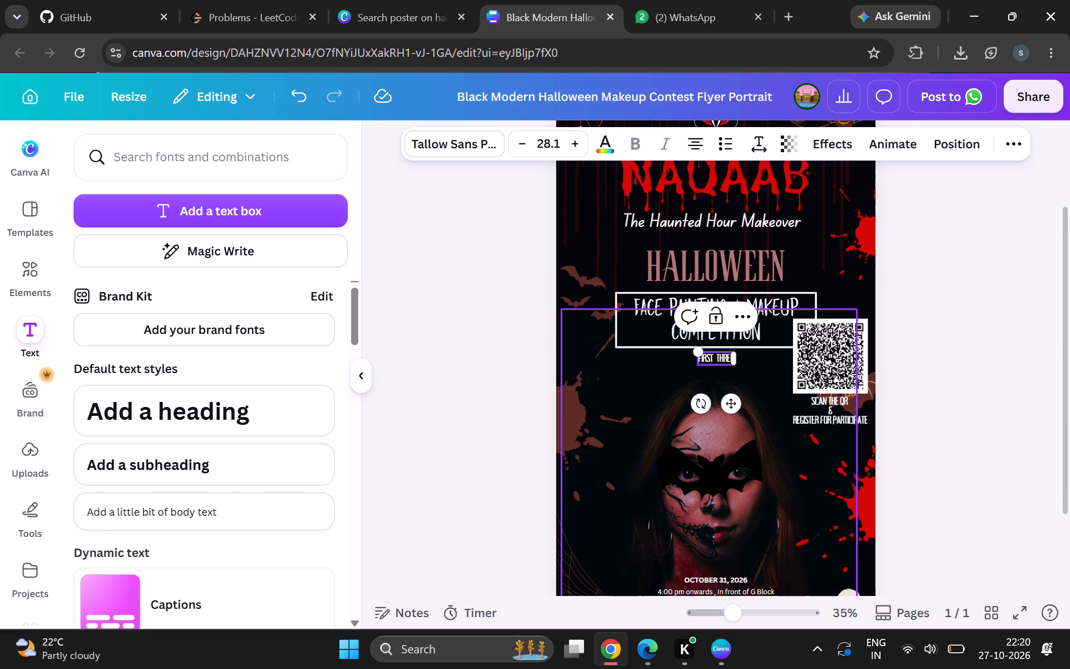
key("BackSpace")
key("BackSpace")
key("BackSpace")
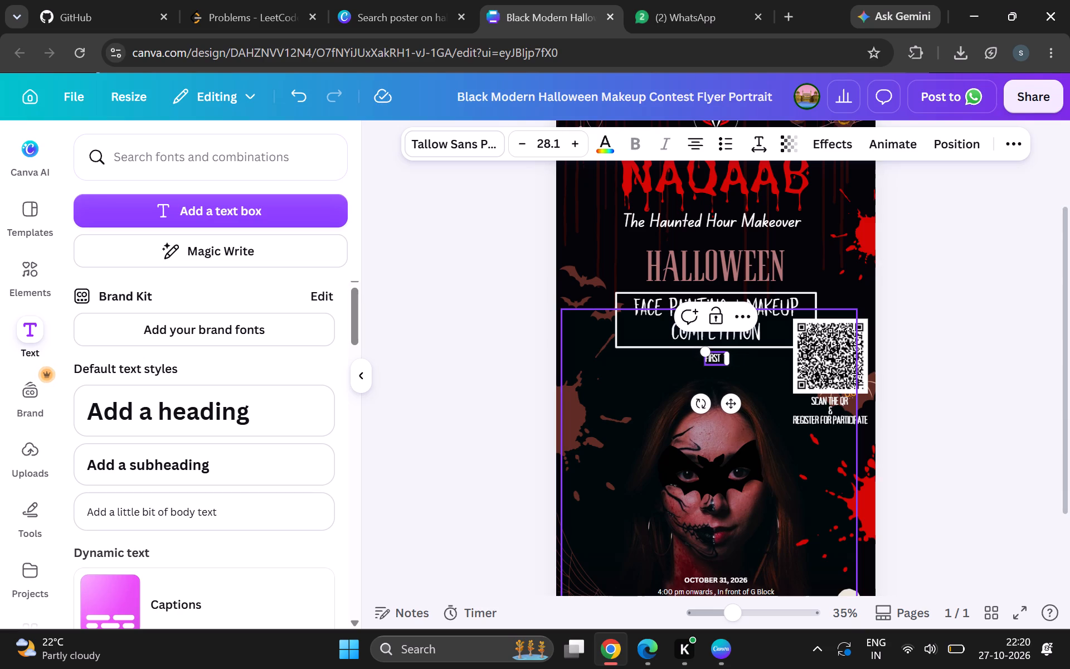
key("BackSpace")
type("THREE WINNERS WOULD BE")
key("space")
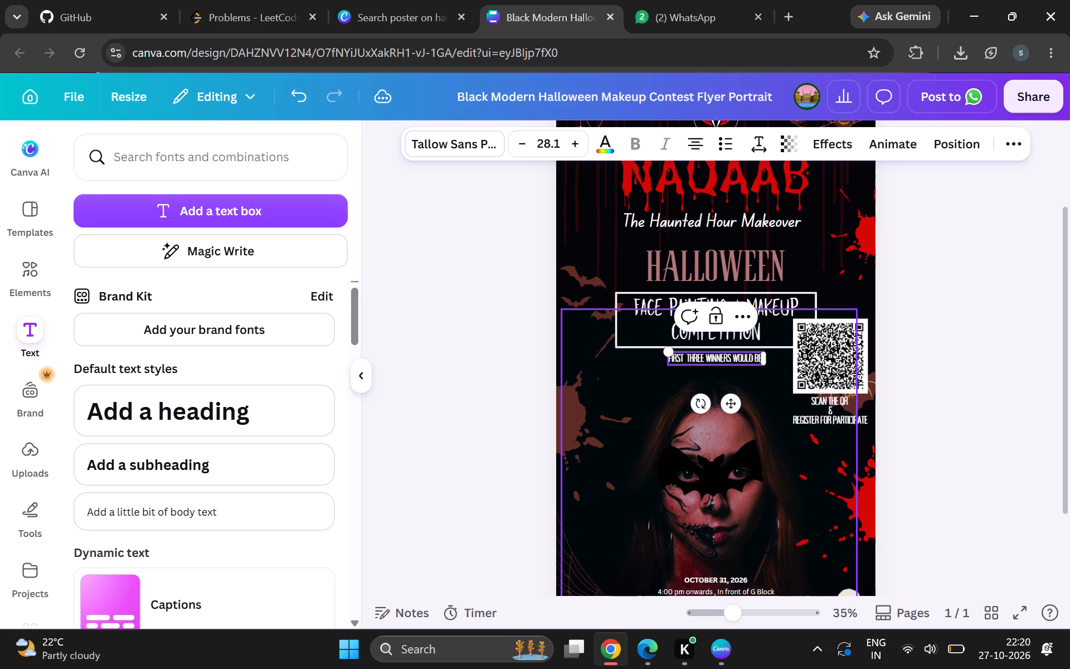
Replace "WOULD BE" with "WILL BE FALICIATED" in the new winners text beneath the framed competition text.
key("BackSpace")
key("BackSpace")
key("BackSpace")
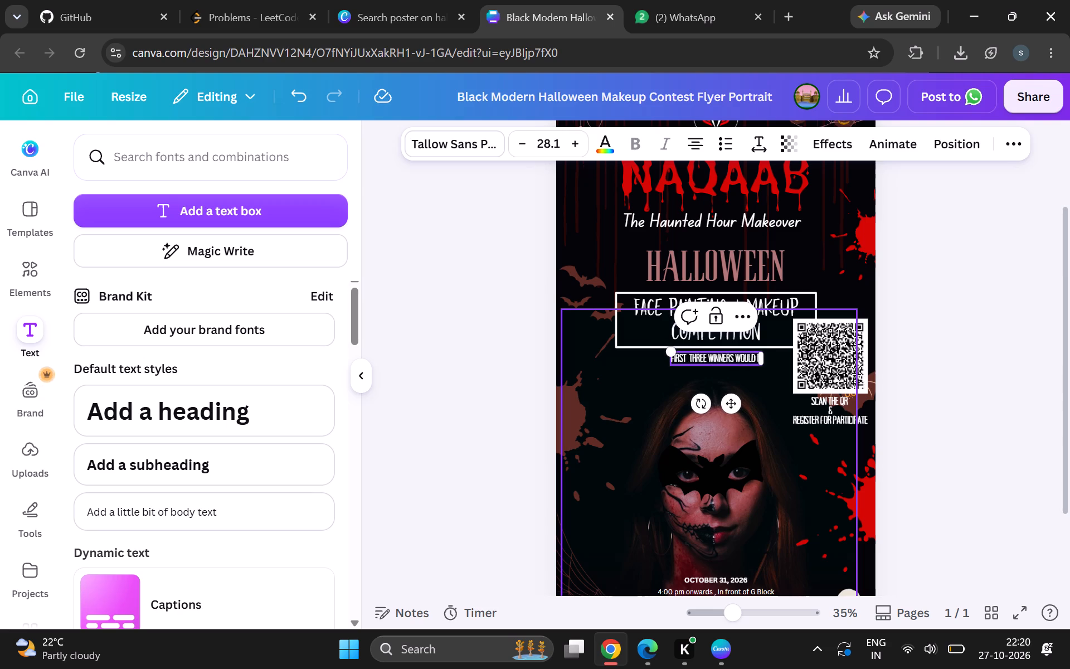
key("BackSpace")
key("BackSpace")
key("BackSpace")
key("BackSpace")
key("BackSpace")
key("BackSpace")
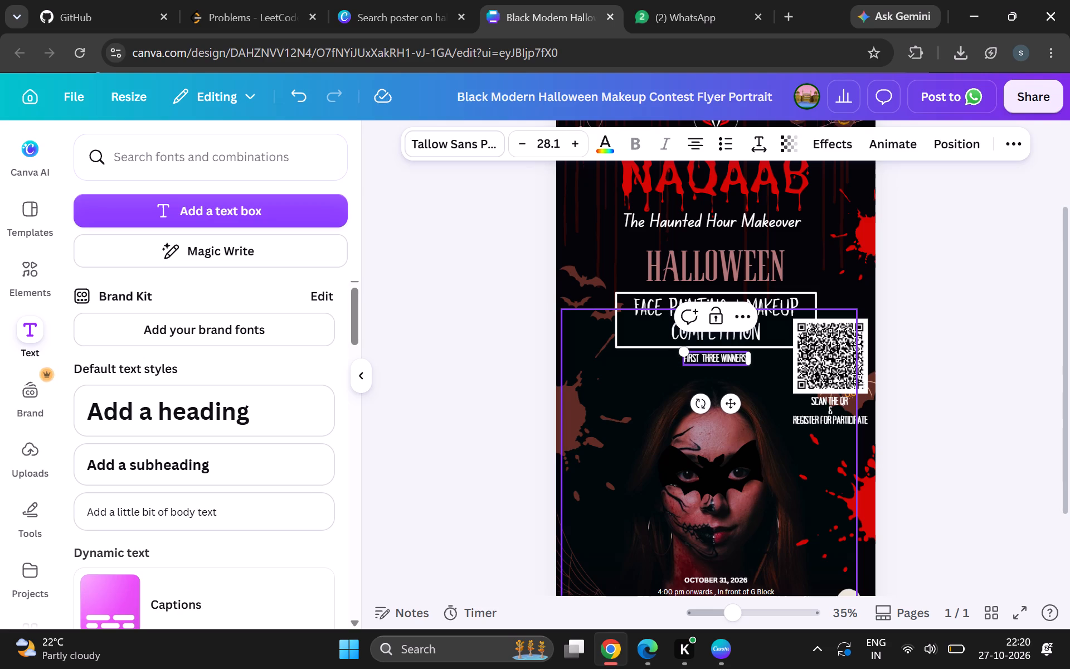
type("WILL BE")
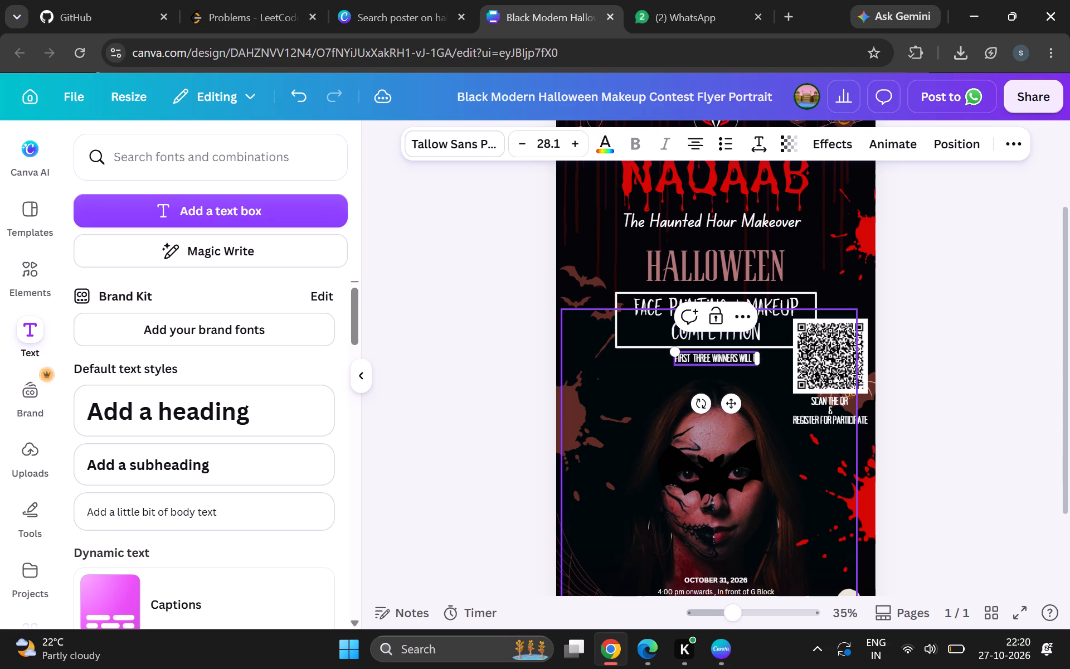
key("space")
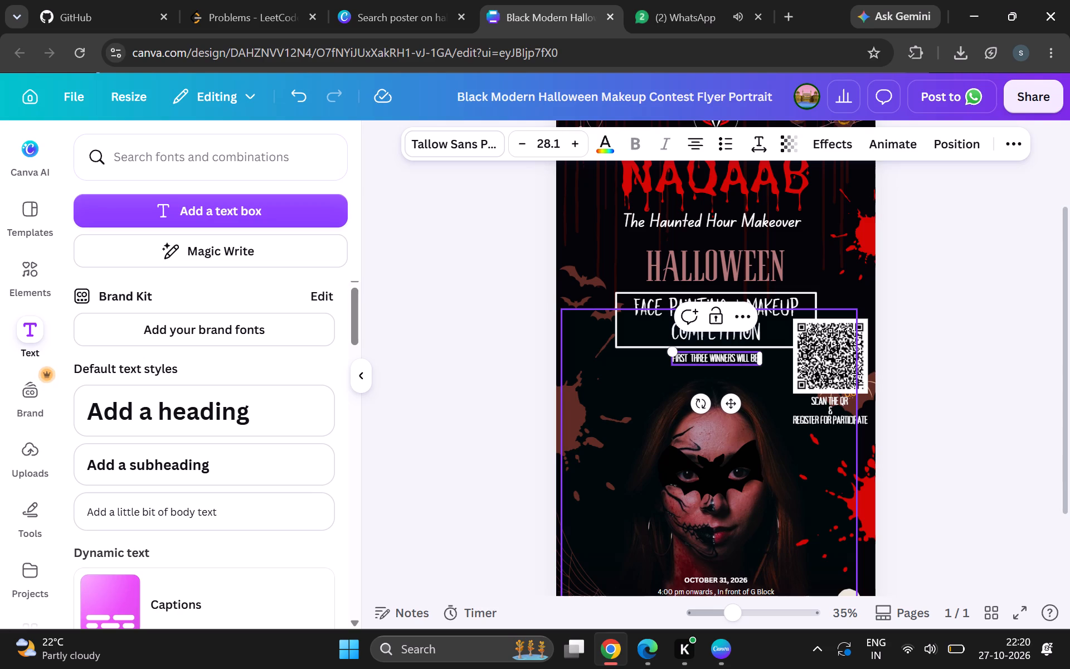
key("f")
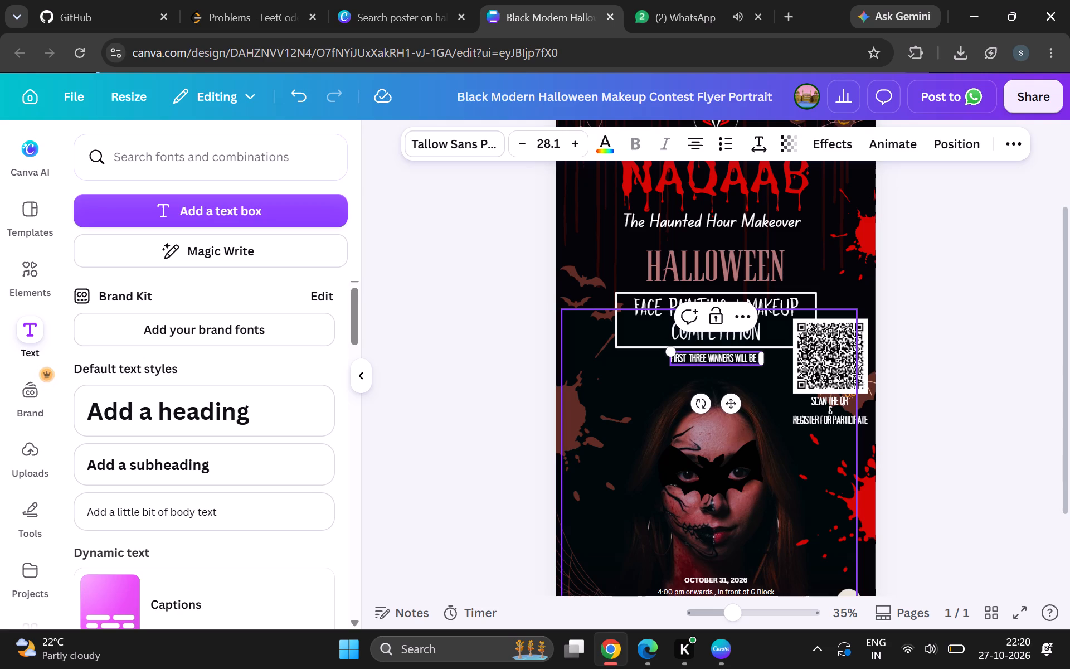
type("ACI")
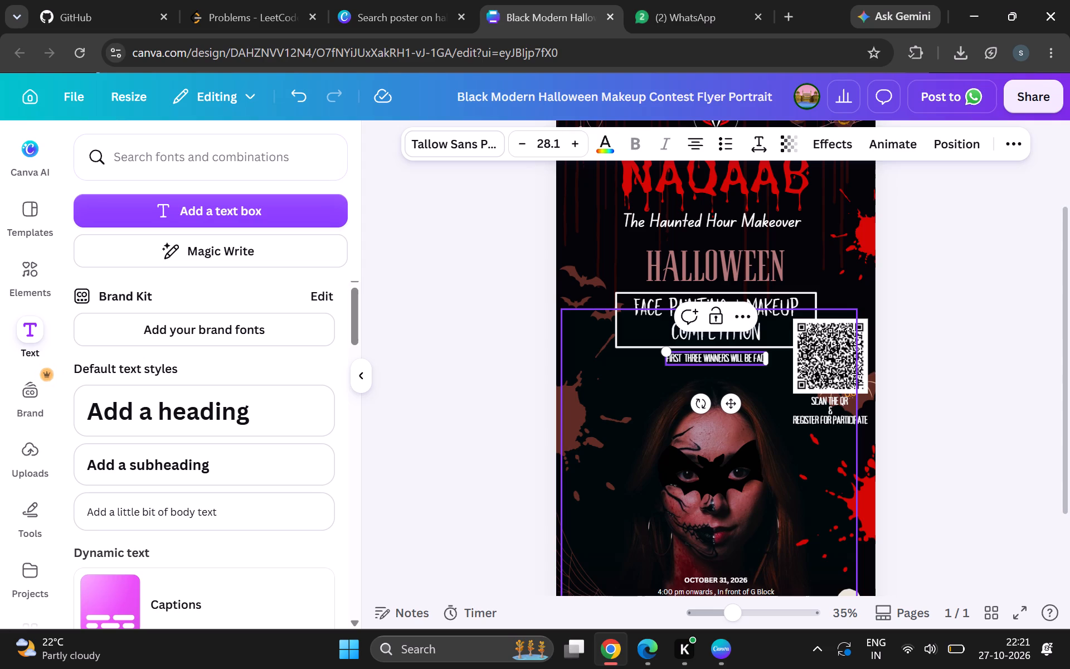
key("BackSpace")
key("BackSpace")
type("LICIATED")
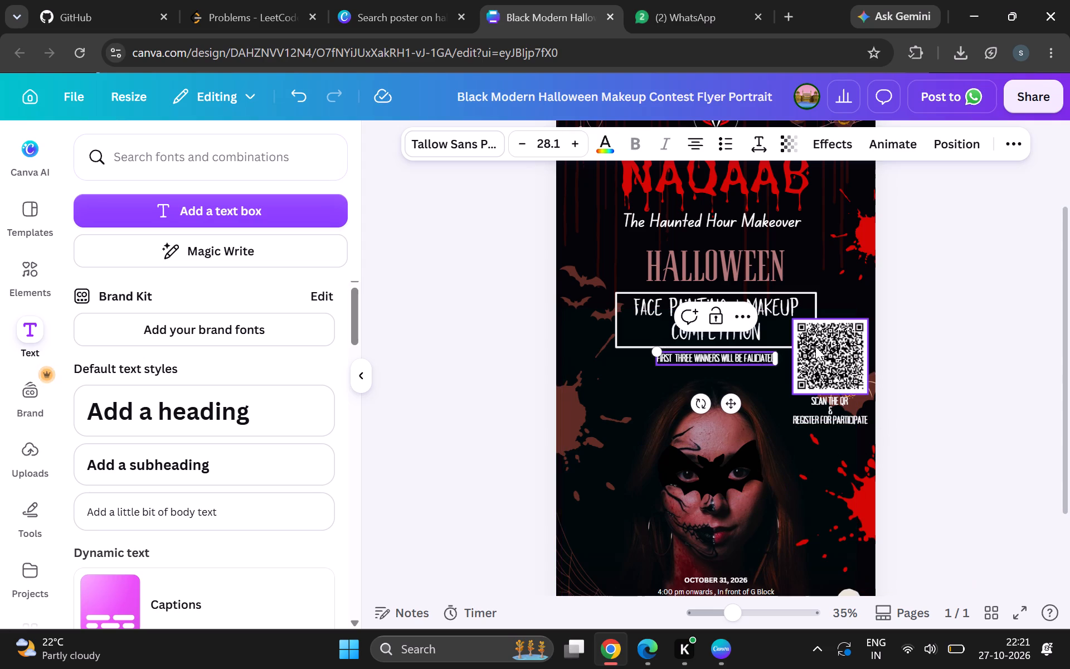
left_click(946, 375)
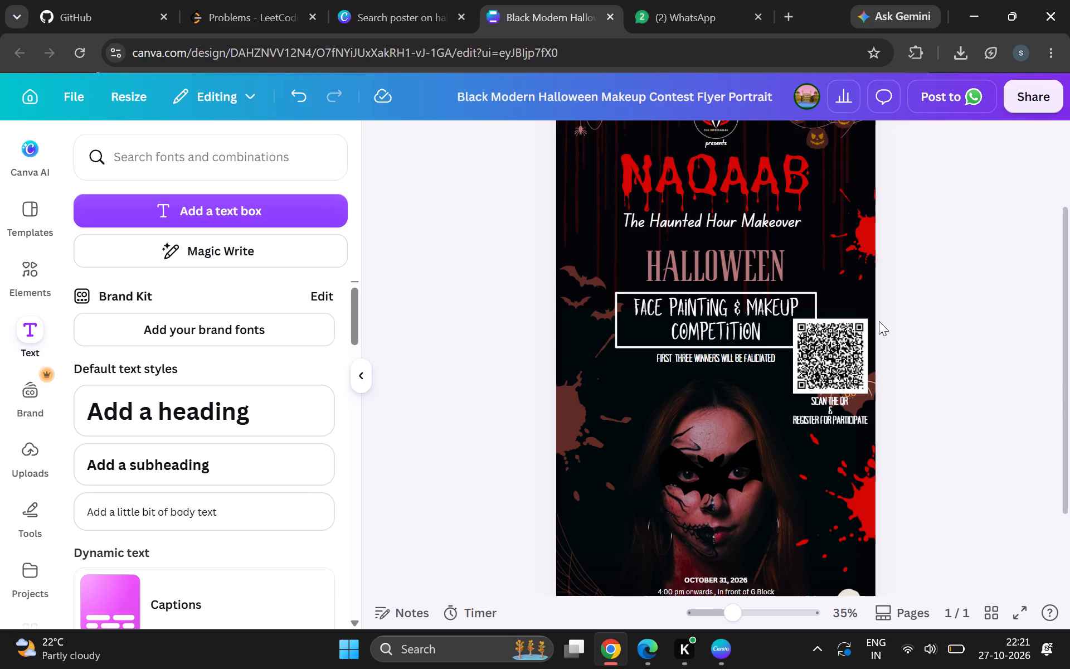
Change the font of the whole winners line beneath the framed competition text to Postmark.
left_click(746, 358)
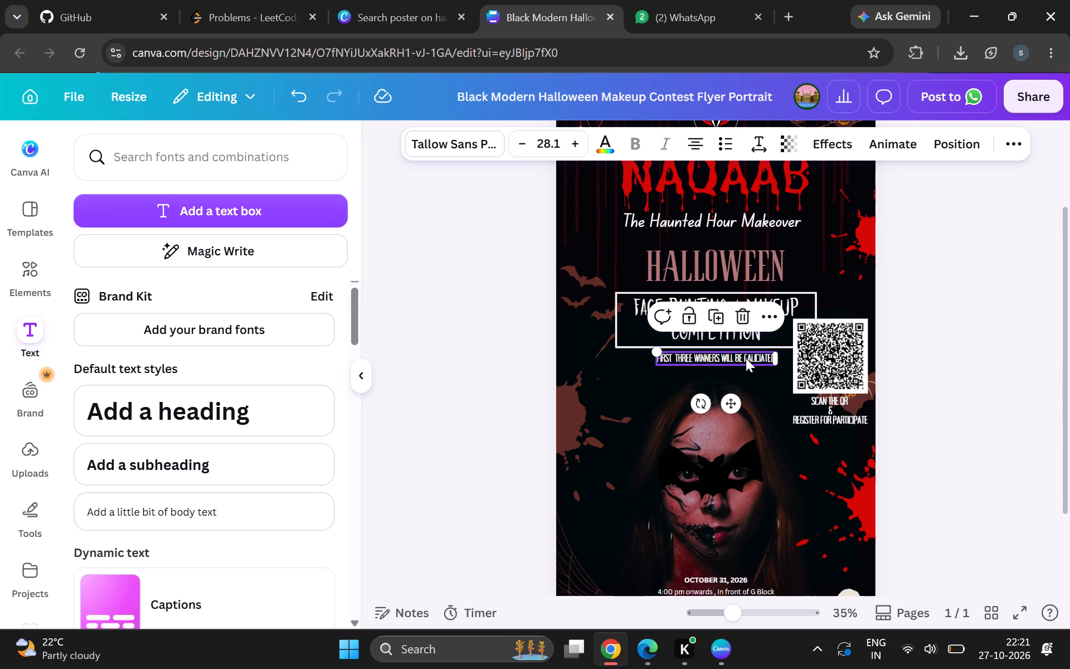
double_click(746, 358)
key("ctrl+a")
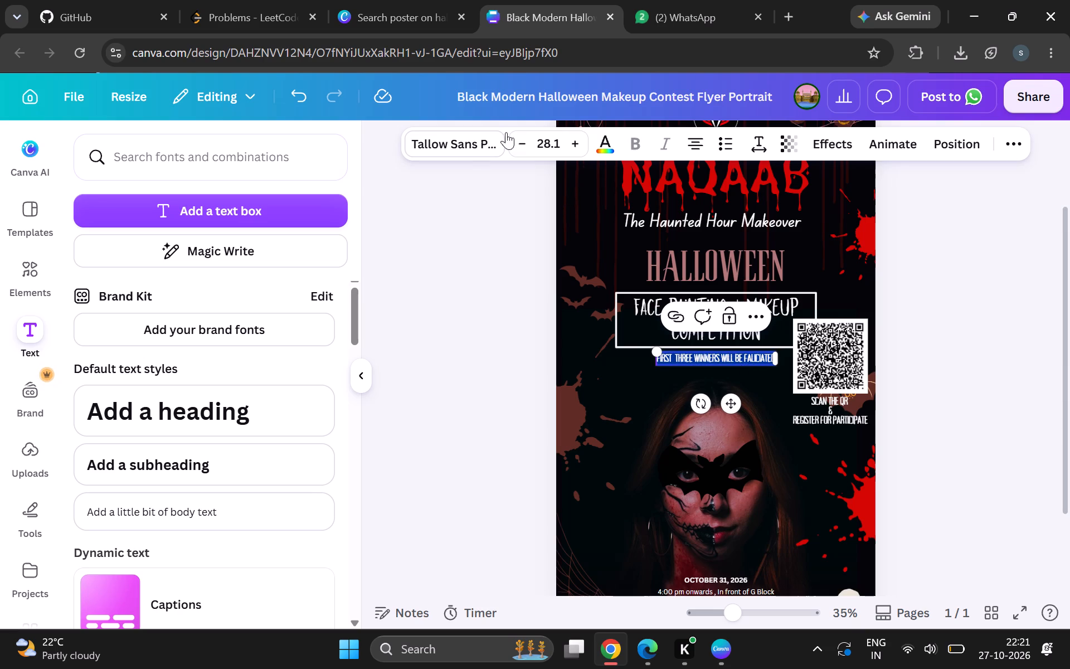
left_click(473, 145)
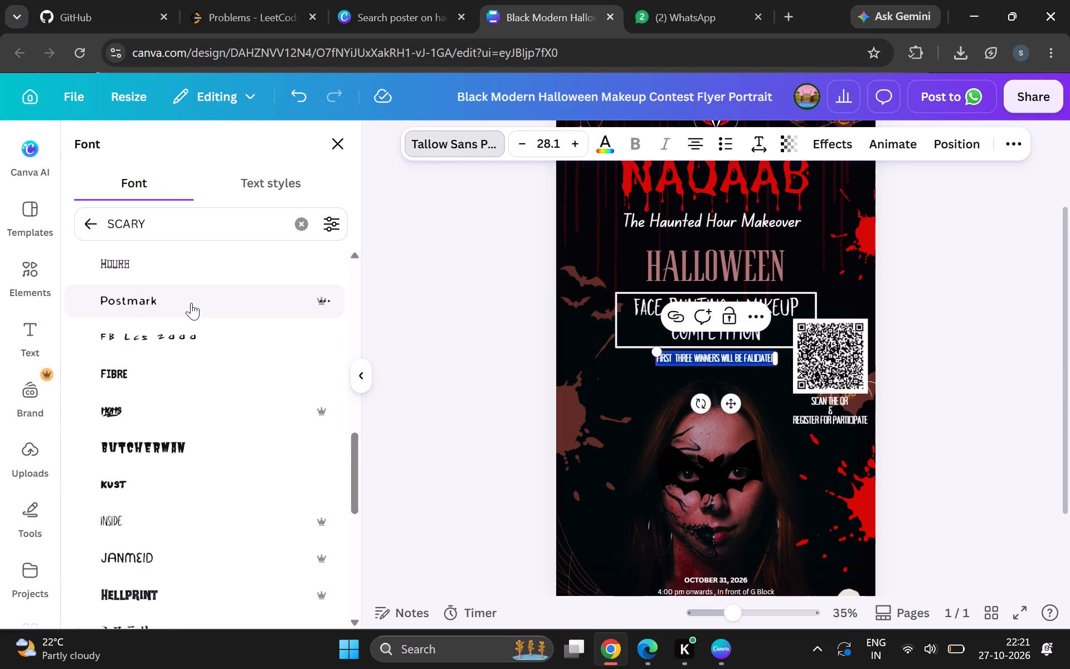
left_click(191, 302)
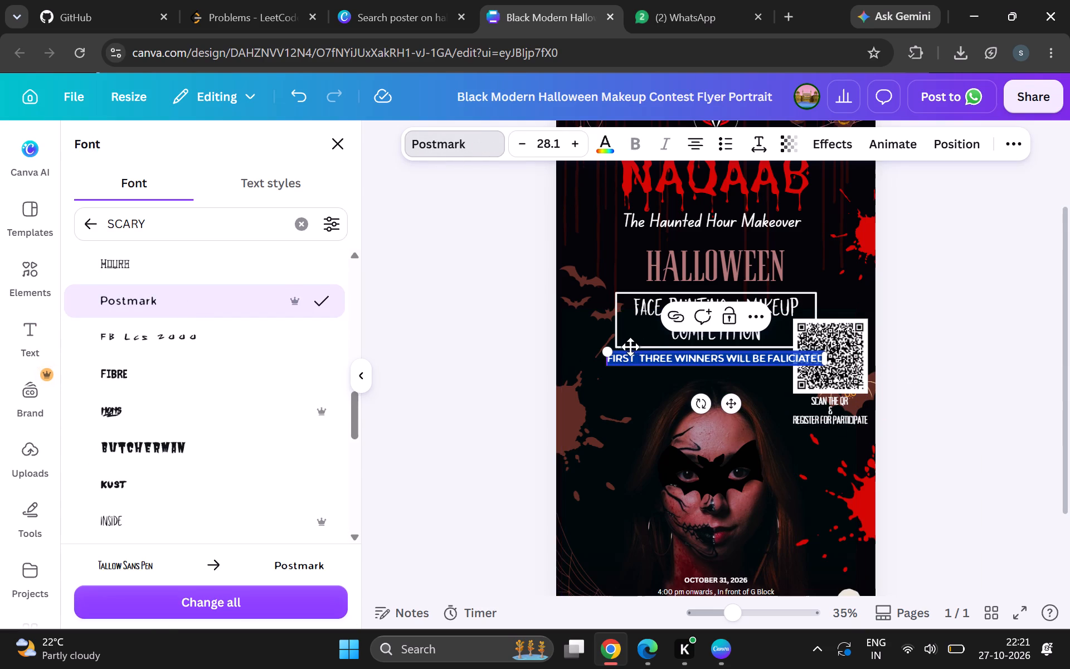
Shrink the winners line to font size 18.6 and centre it just beneath the competition frame, clear of the QR code.
left_click_drag(607, 350, 658, 342)
left_click_drag(756, 403, 725, 402)
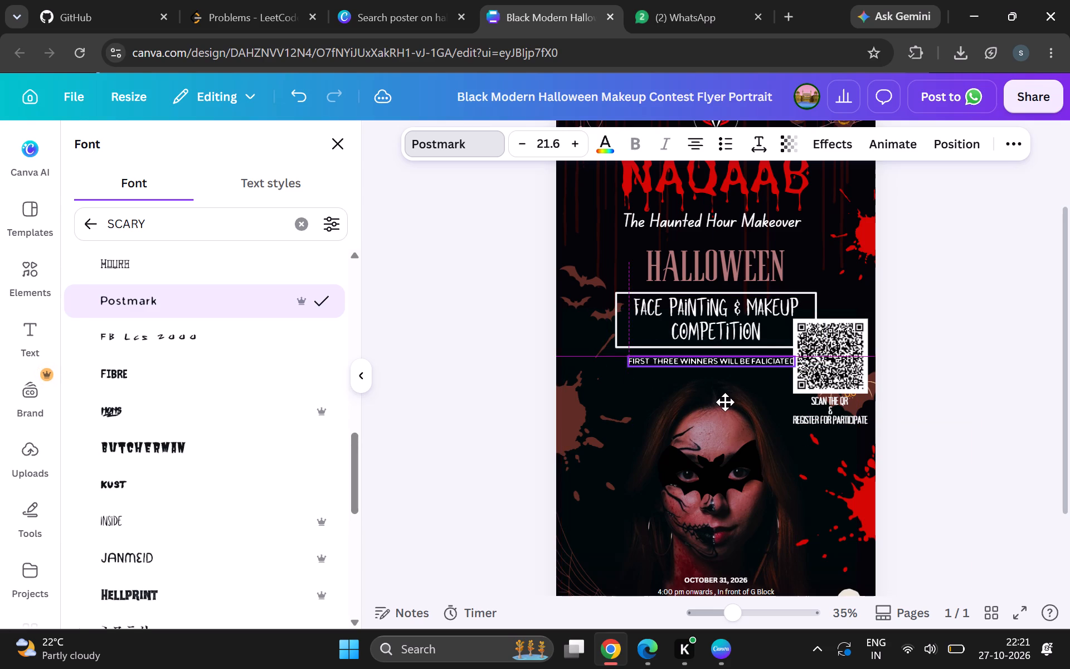
left_click_drag(725, 402, 724, 398)
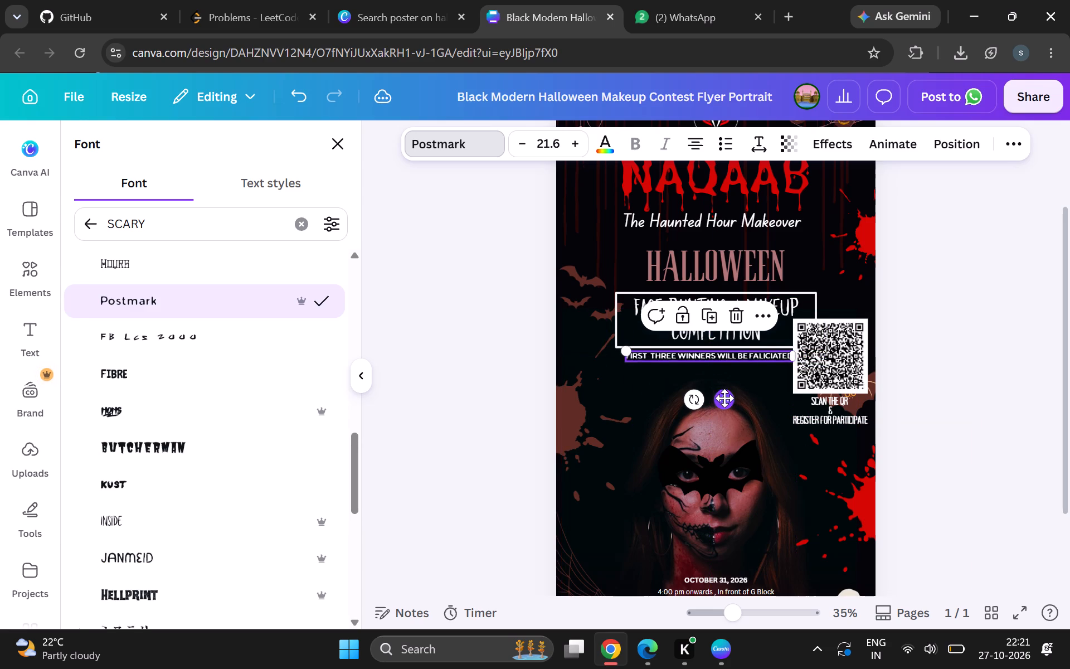
left_click_drag(623, 350, 646, 355)
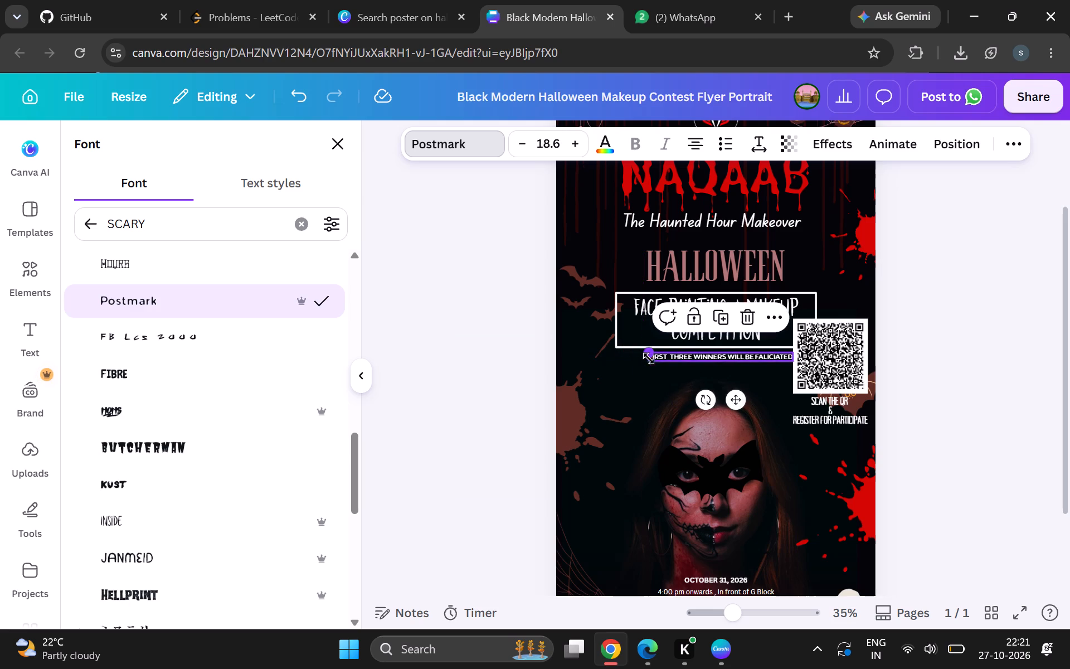
left_click_drag(731, 399, 724, 397)
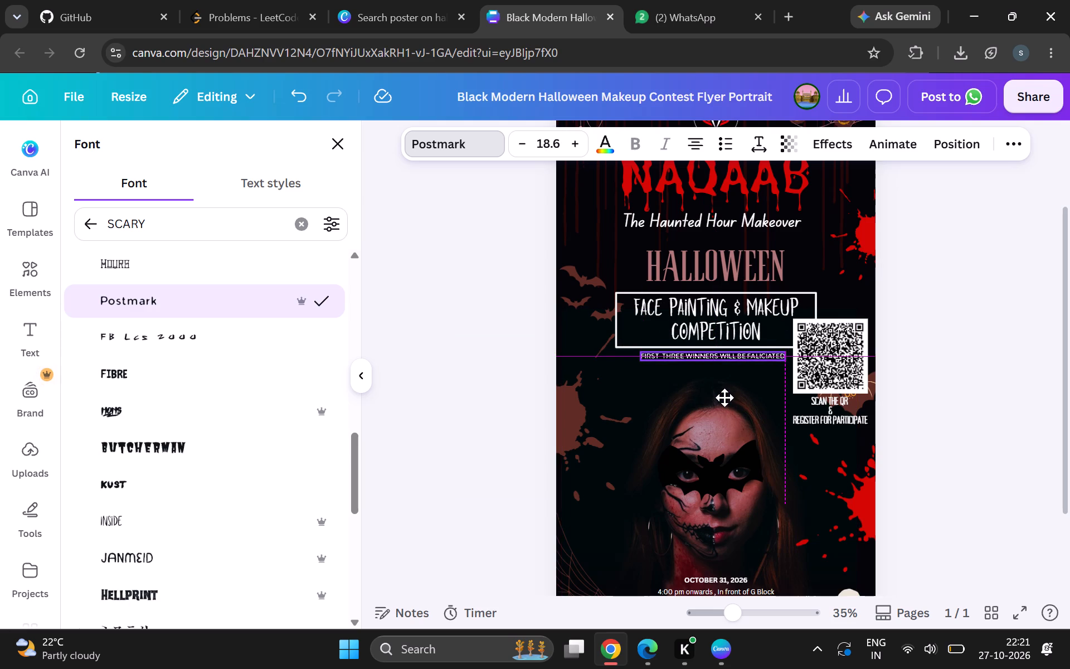
left_click_drag(724, 397, 721, 399)
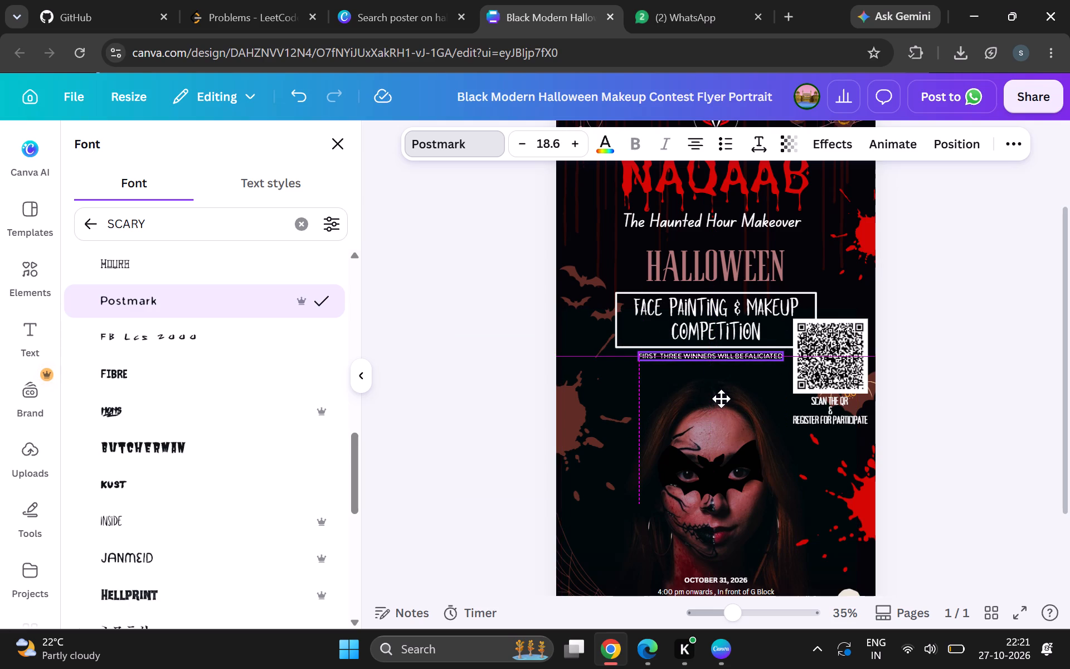
left_click_drag(721, 399, 721, 399)
scroll(721, 399, "right", 1)
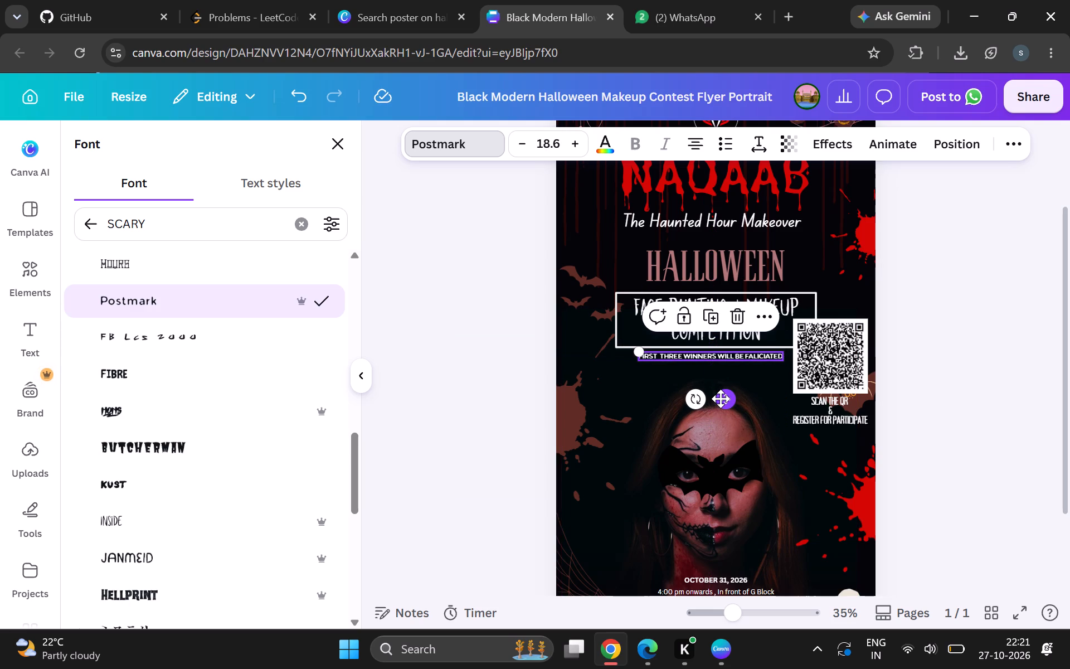
left_click(938, 411)
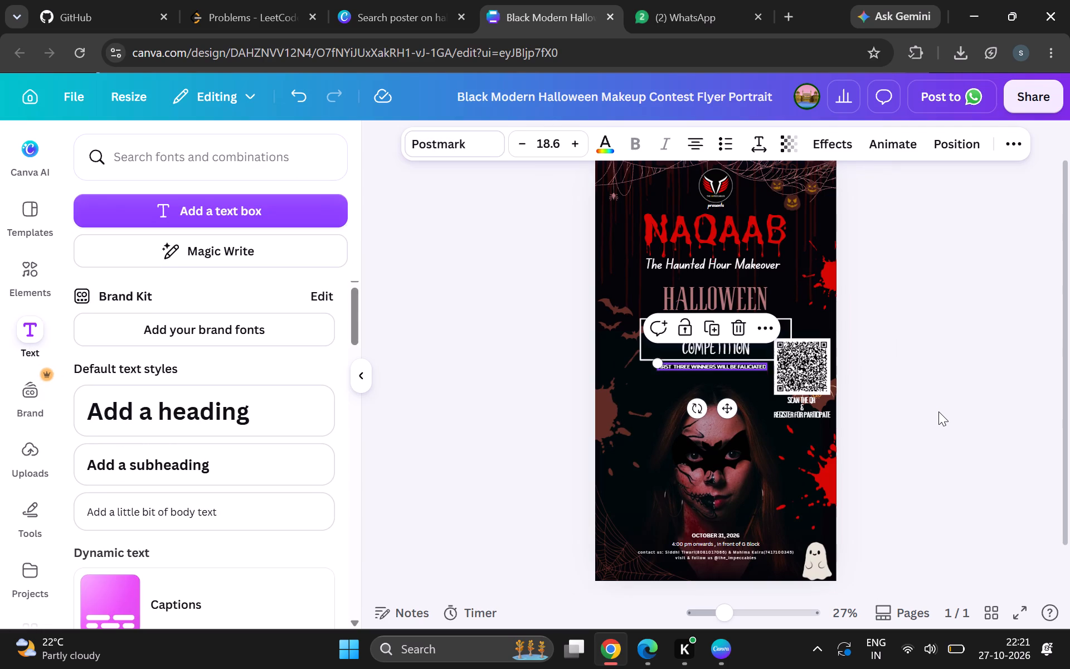
left_click(938, 411)
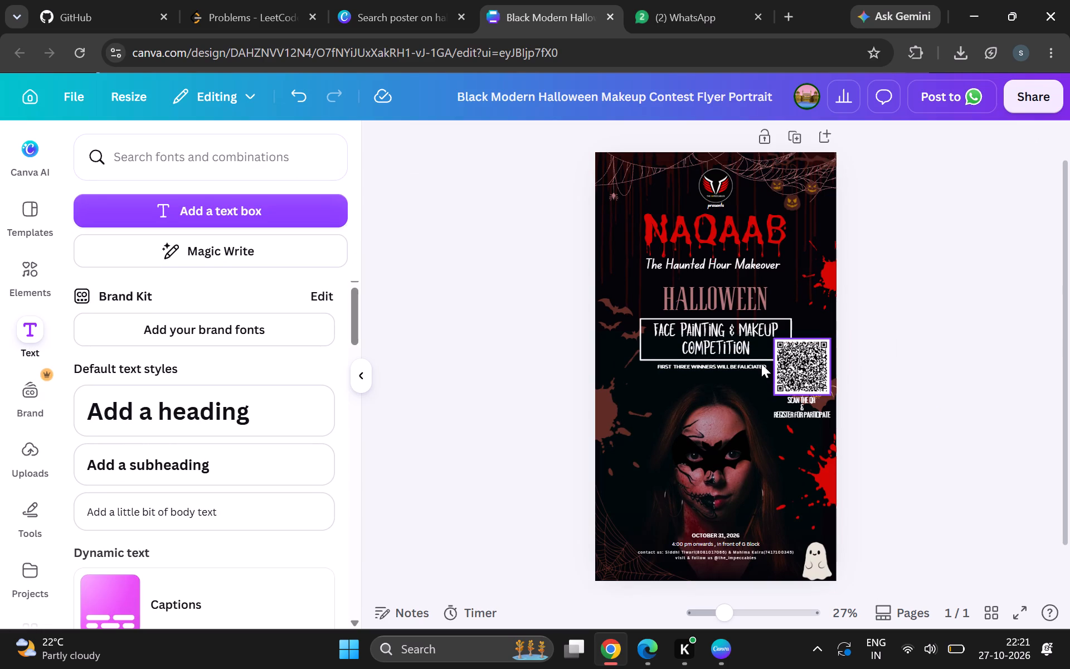
Add an asterisk at the end of the winners line.
double_click(761, 363)
key("Right")
key("Right")
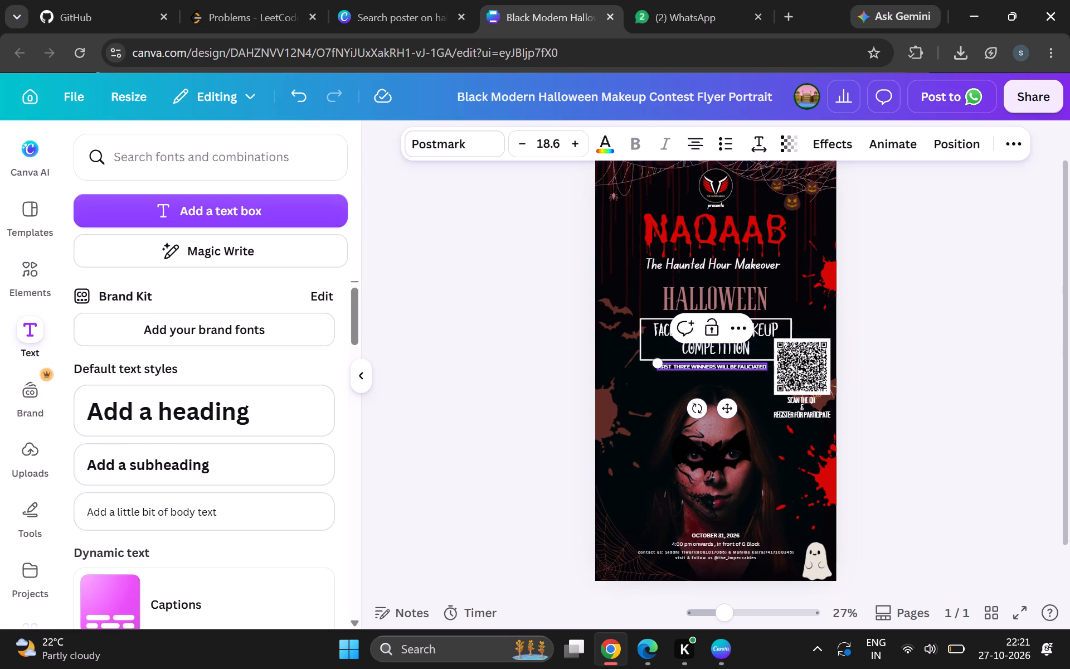
key("shift+asterisk")
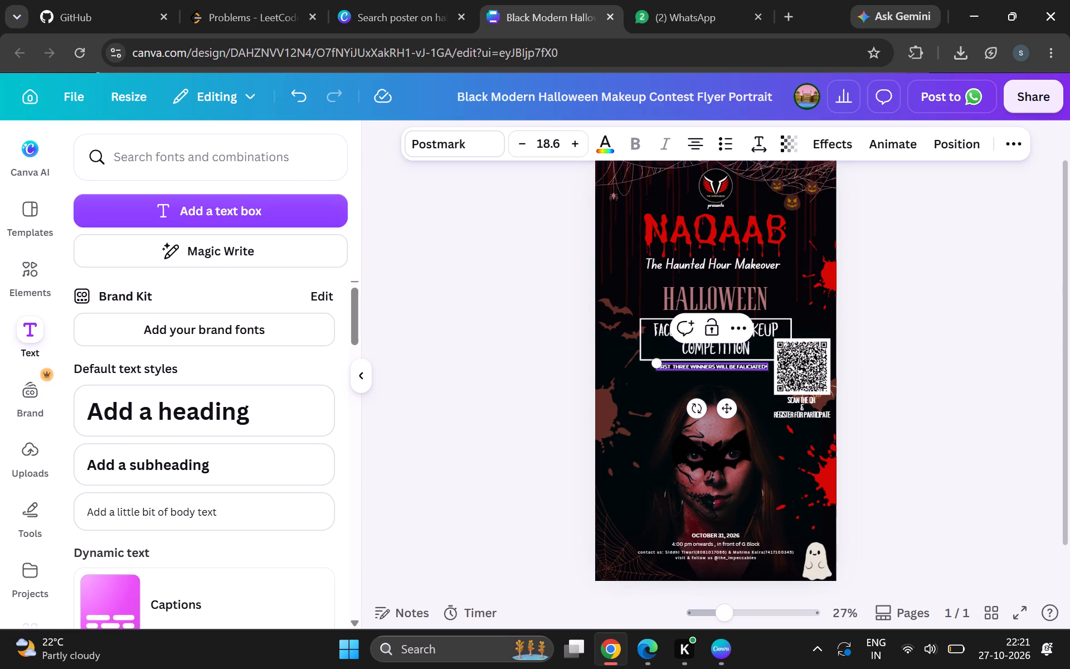
left_click(892, 421)
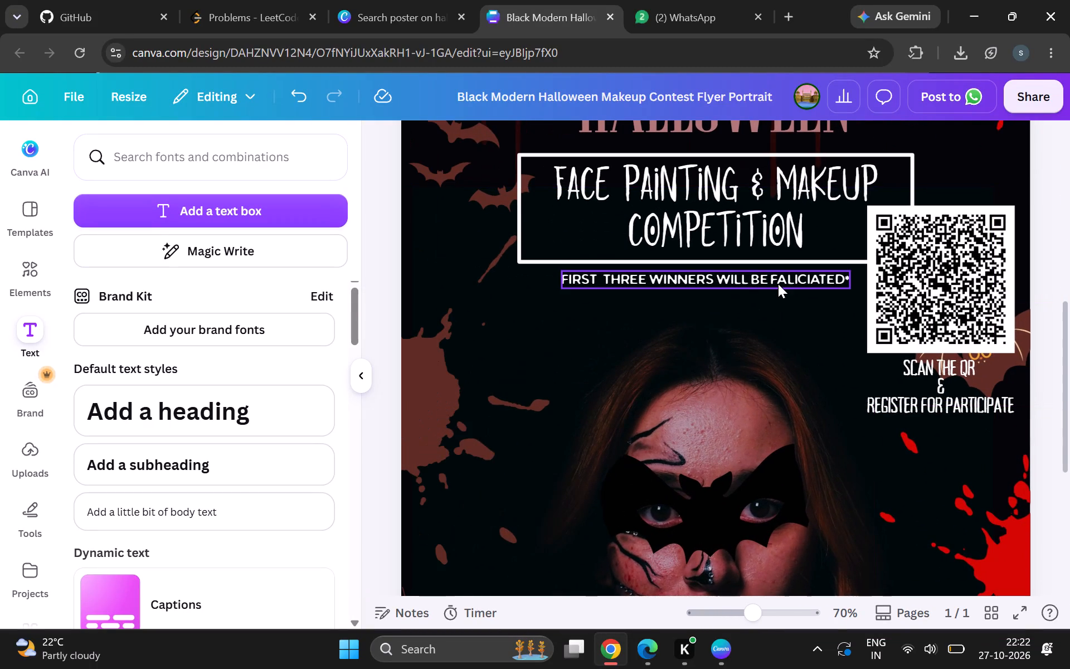
Correct the misspelled last word of the winners line to "FELICITATED", keeping the asterisk after it.
double_click(778, 284)
left_click(789, 284)
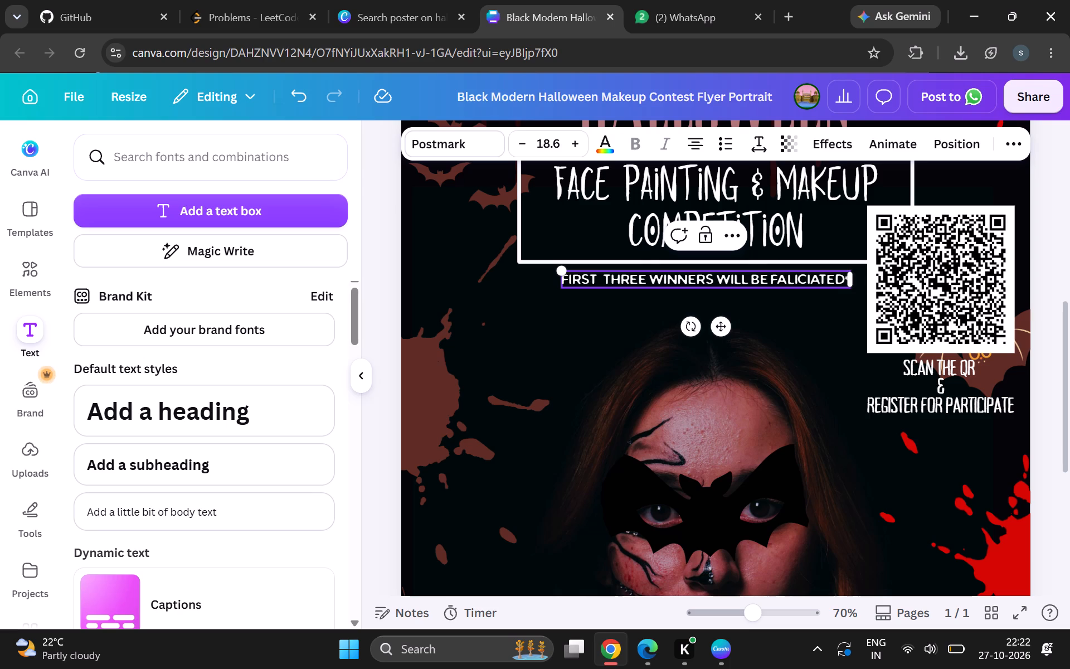
key("BackSpace")
key("e")
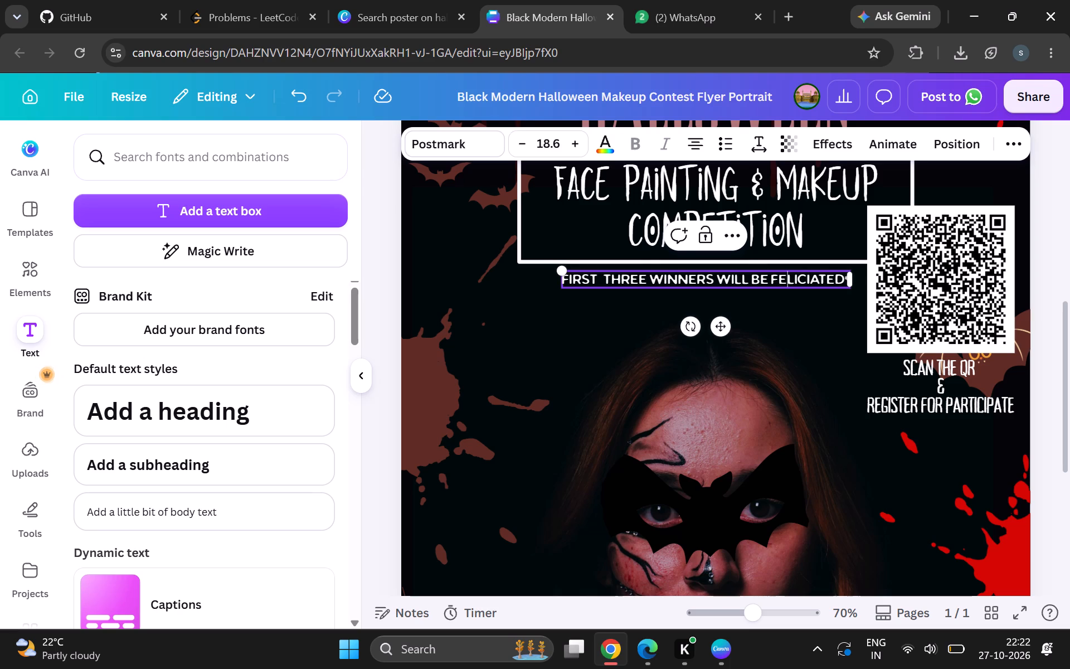
left_click(844, 280)
key("BackSpace")
key("BackSpace")
key("BackSpace")
key("BackSpace")
key("BackSpace")
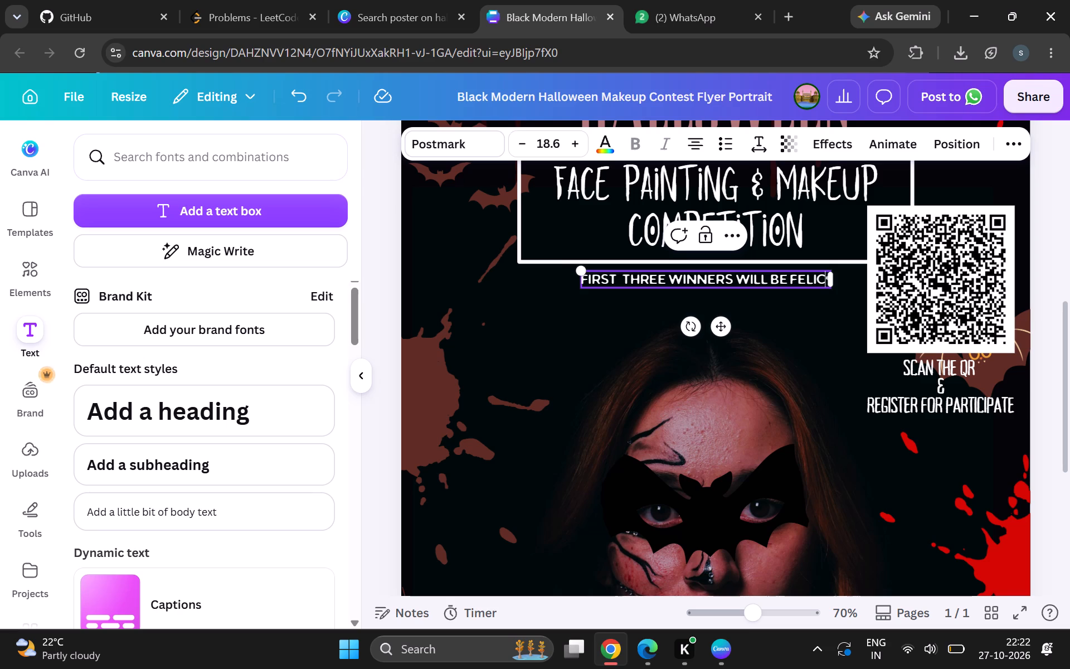
key("i")
type("TATED")
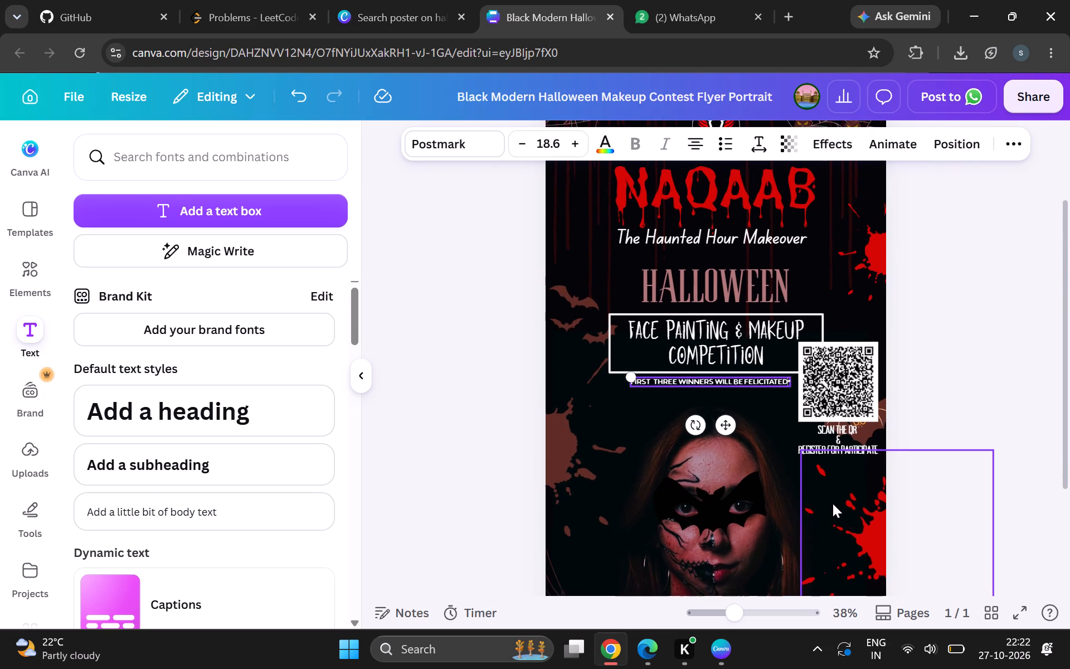
left_click(947, 354)
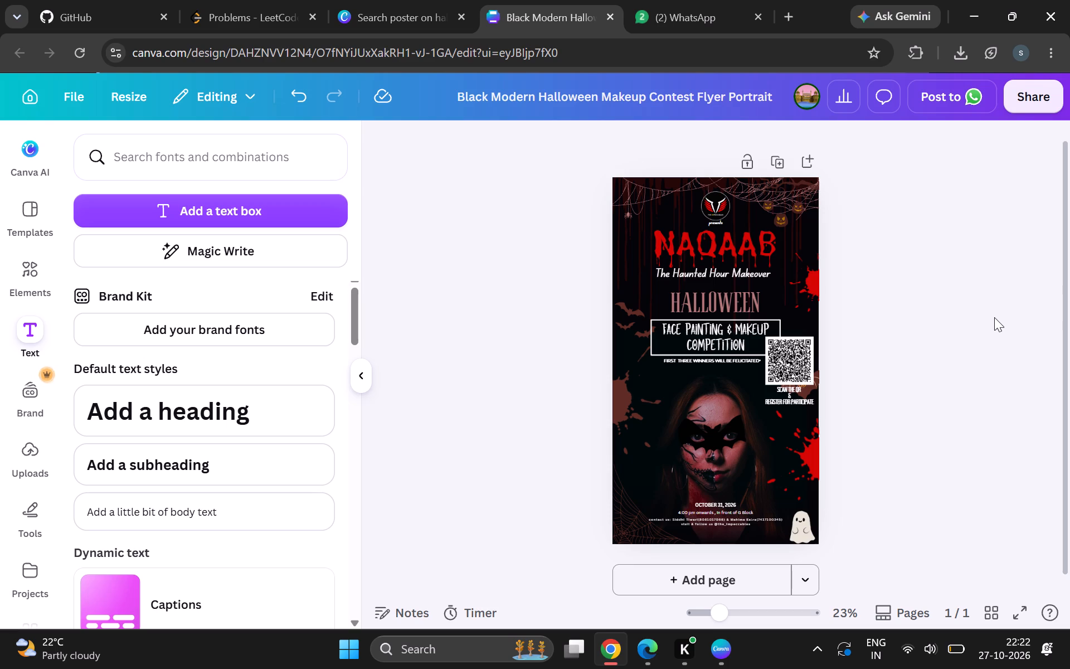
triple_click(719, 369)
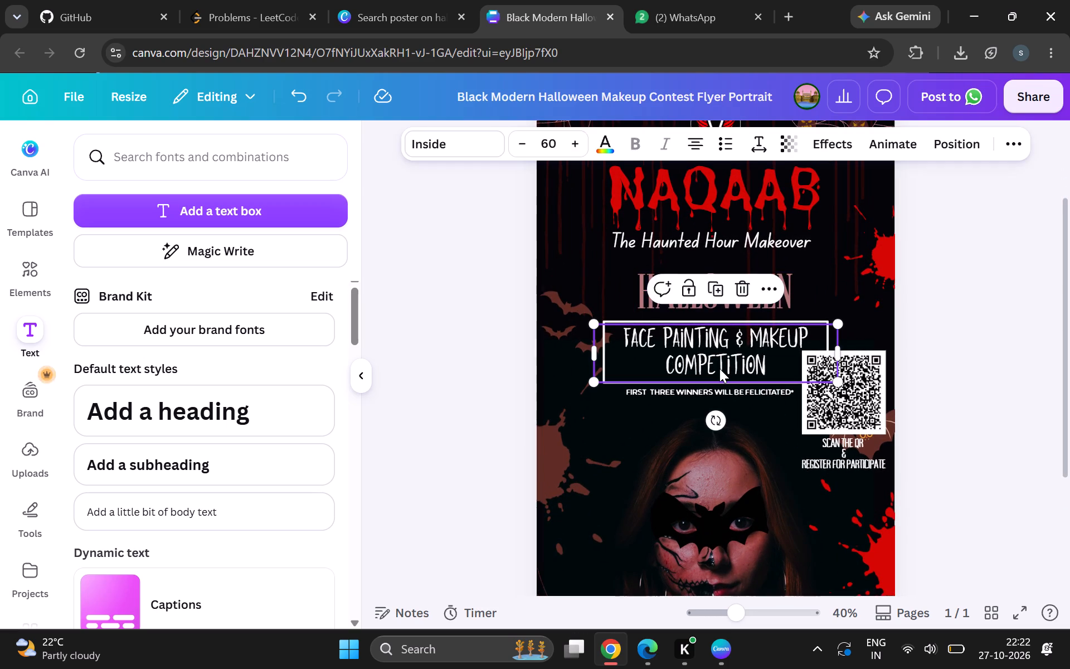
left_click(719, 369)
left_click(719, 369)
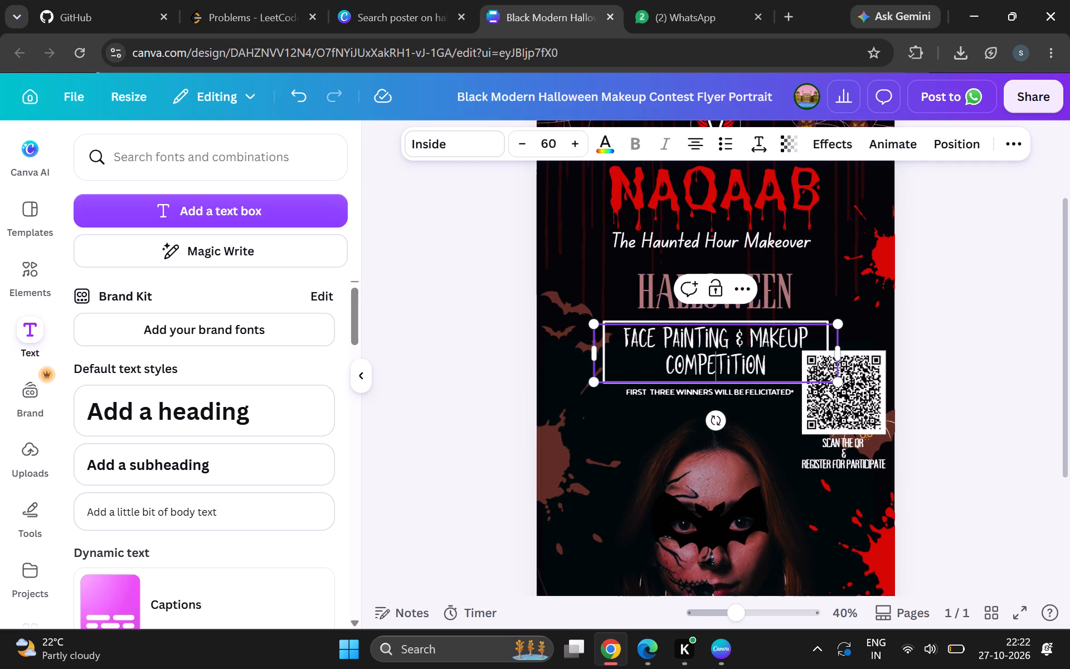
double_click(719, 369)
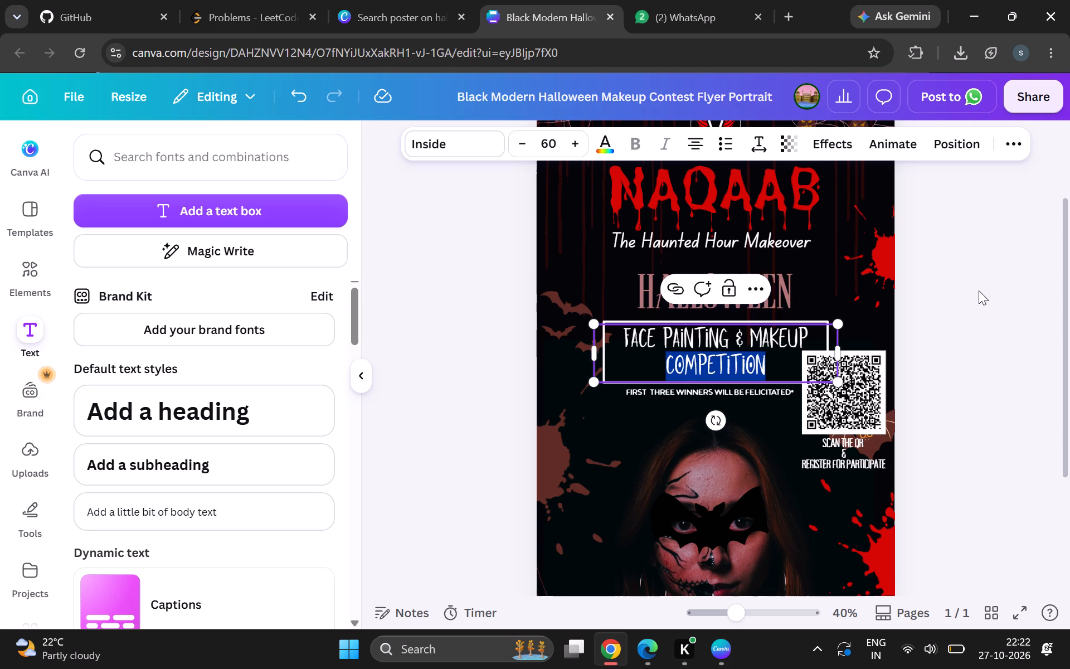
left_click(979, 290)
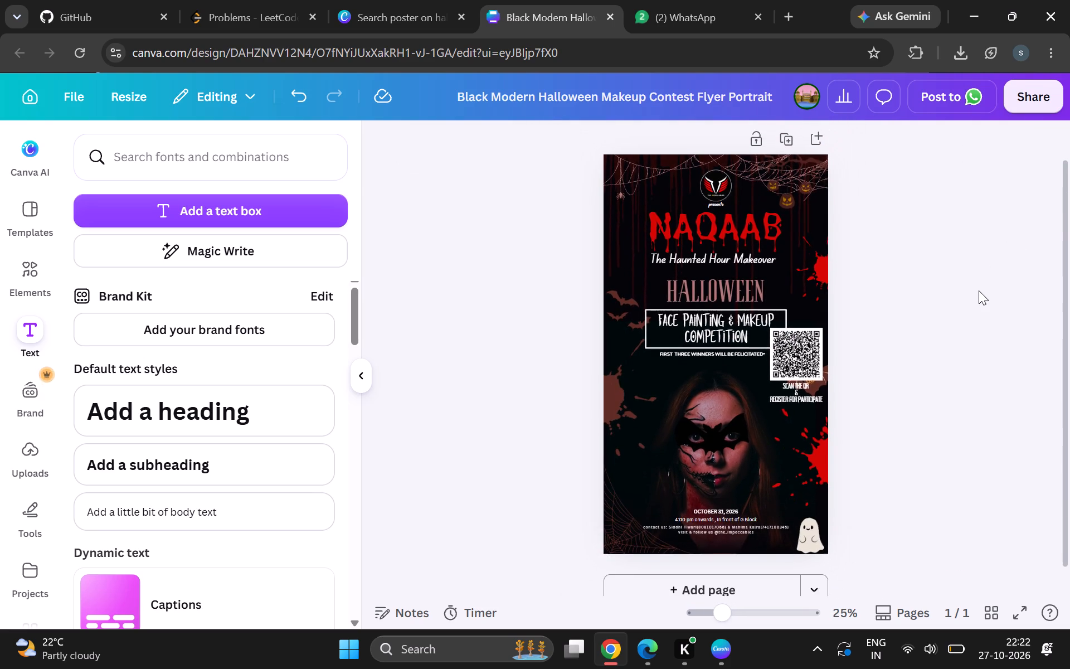